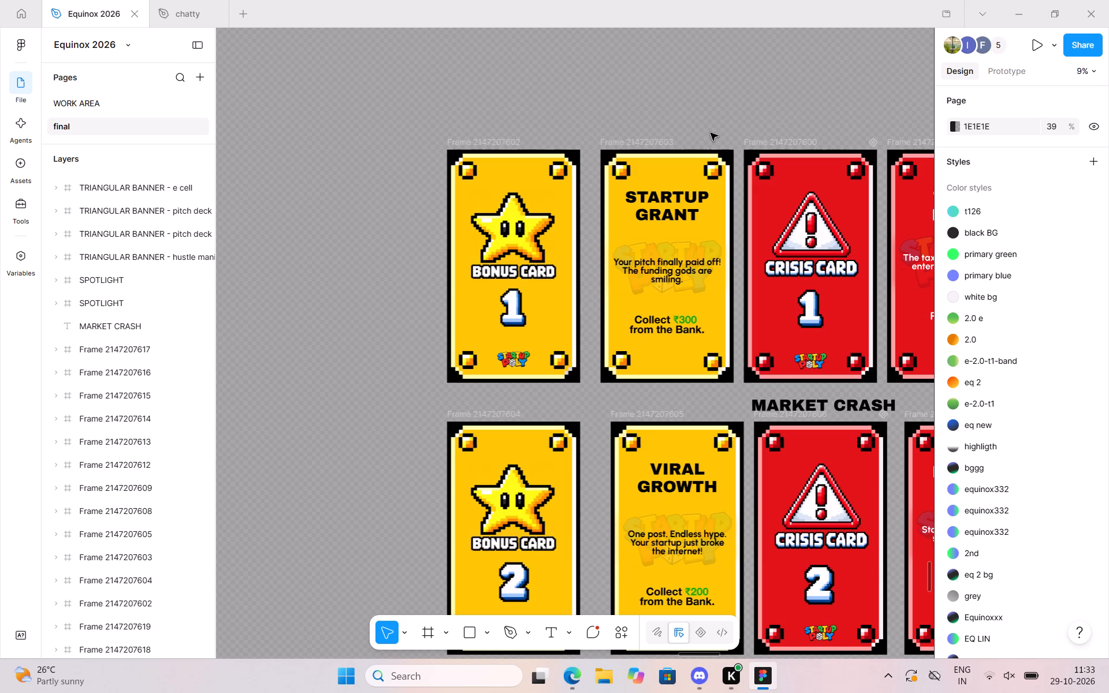
Add a new 3508 × 4961 frame on the final page, in the empty space below the pitch deck banner.
scroll(590, 90, "left", 1)
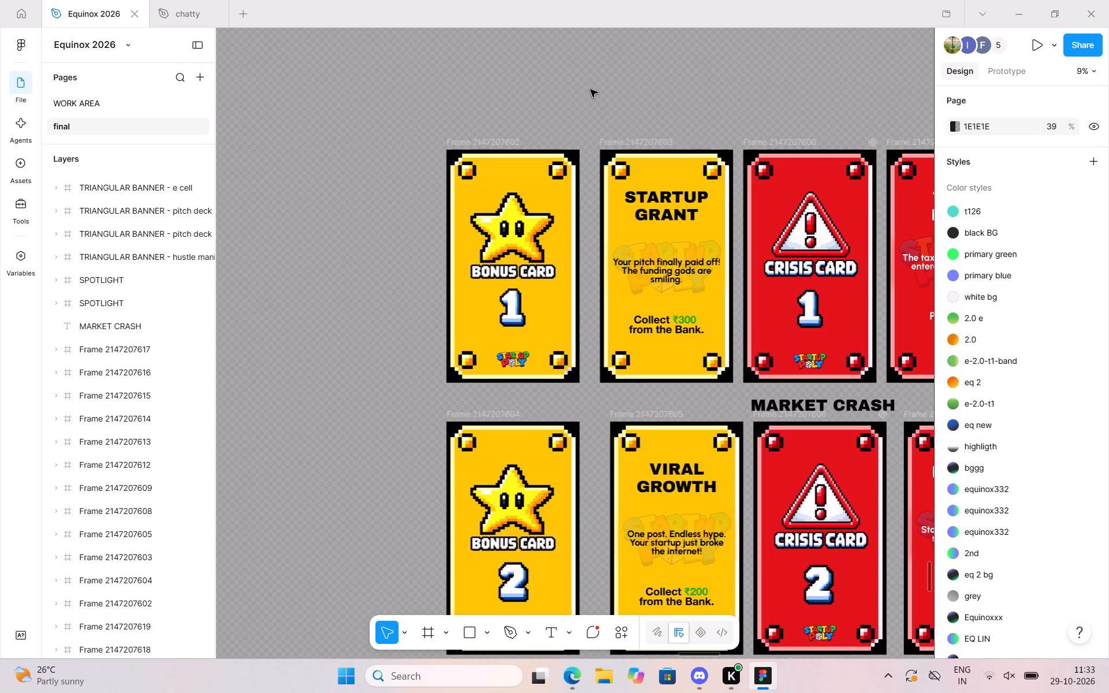
scroll(590, 90, "left", 1)
scroll(590, 90, "down", 1)
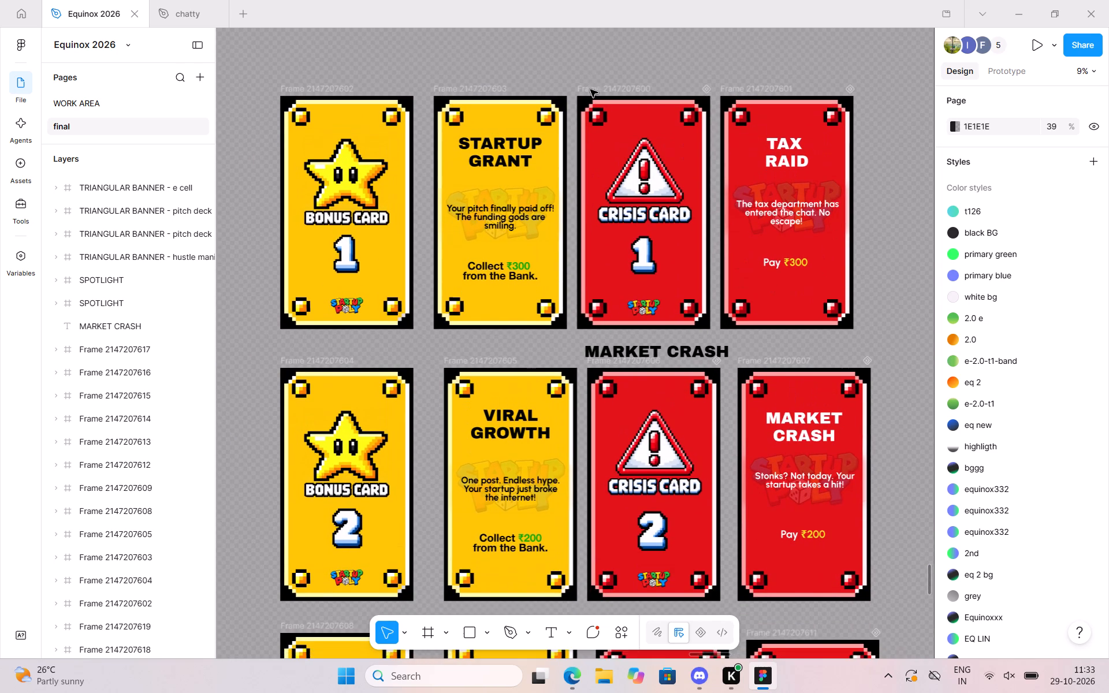
scroll(590, 90, "down", 1)
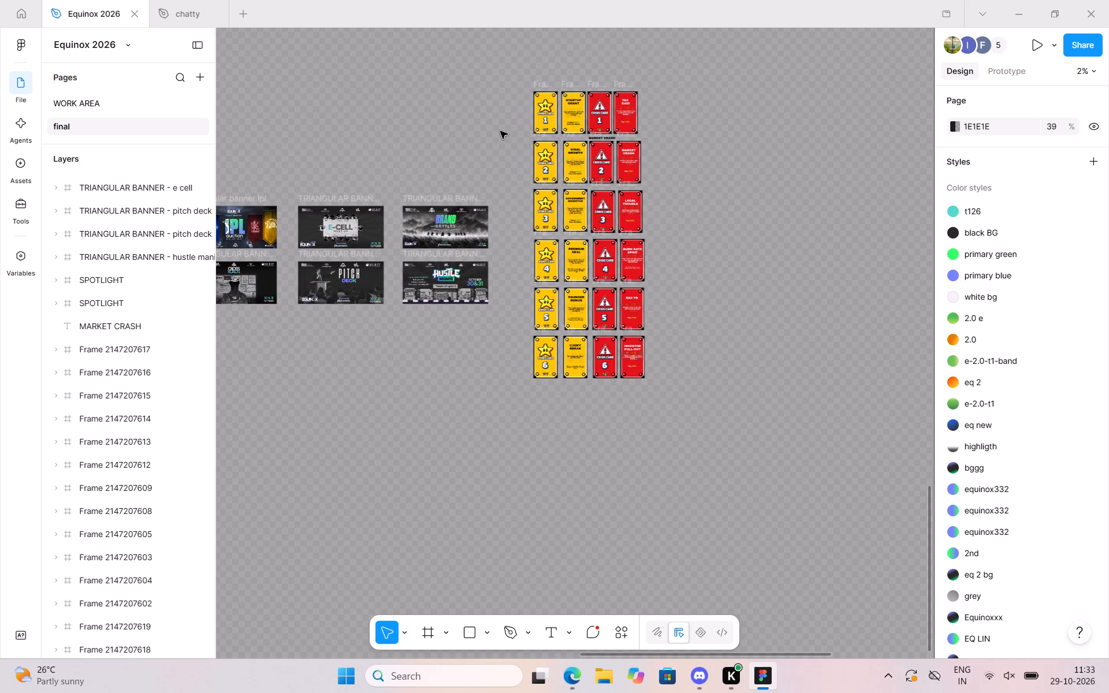
scroll(500, 131, "right", 2)
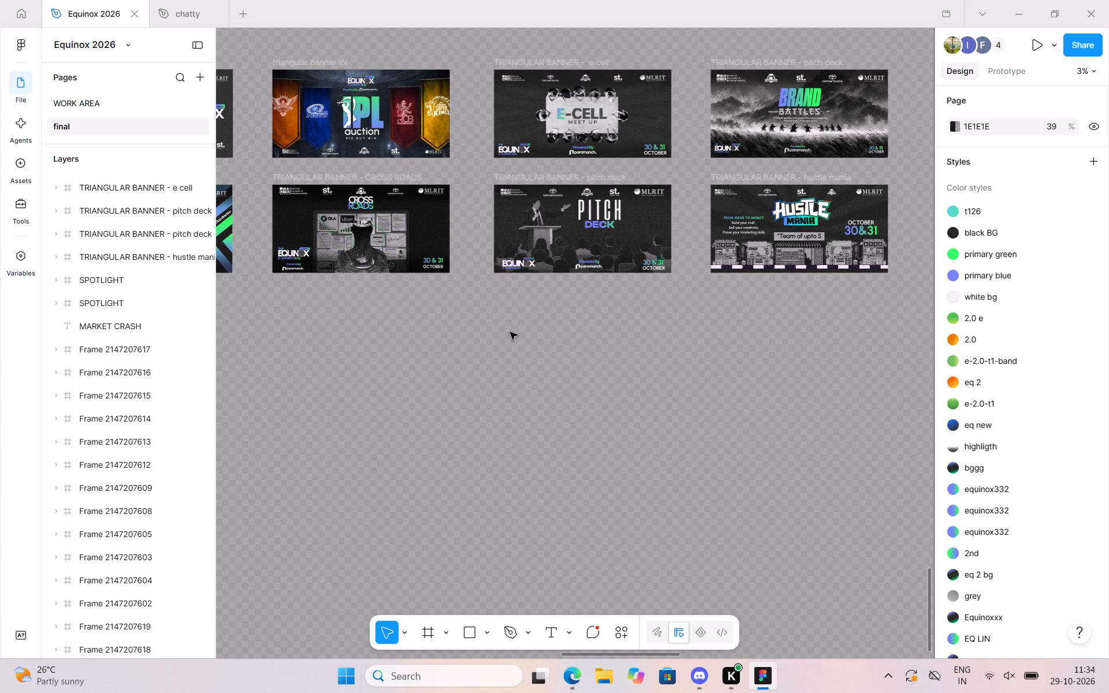
left_click(544, 172)
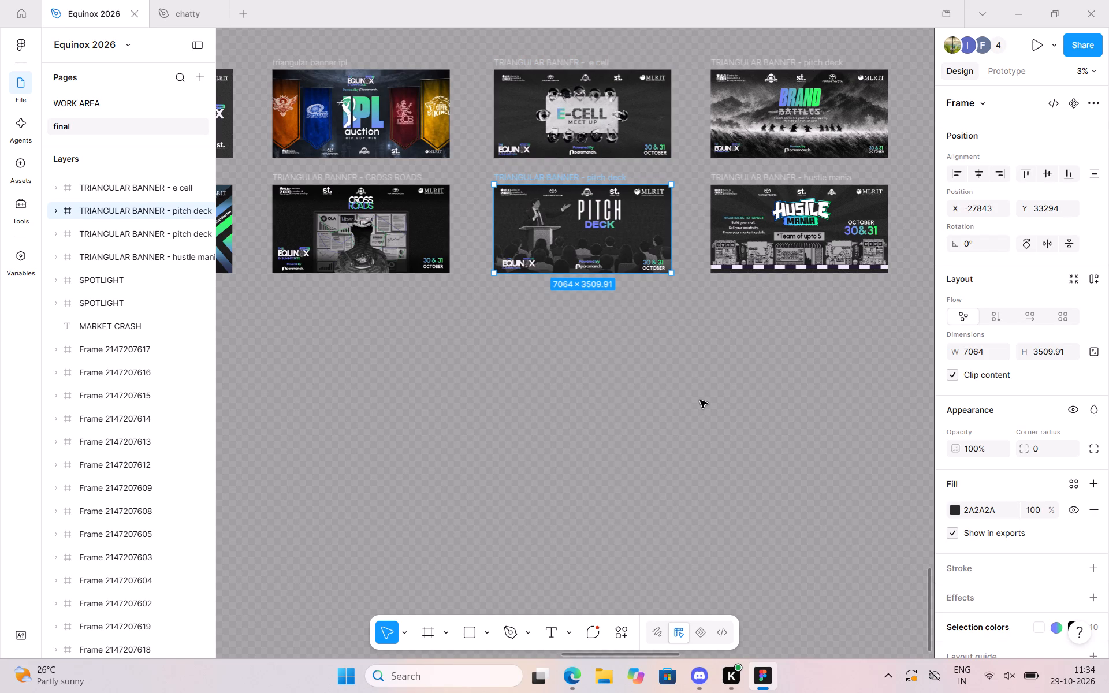
left_click(511, 362)
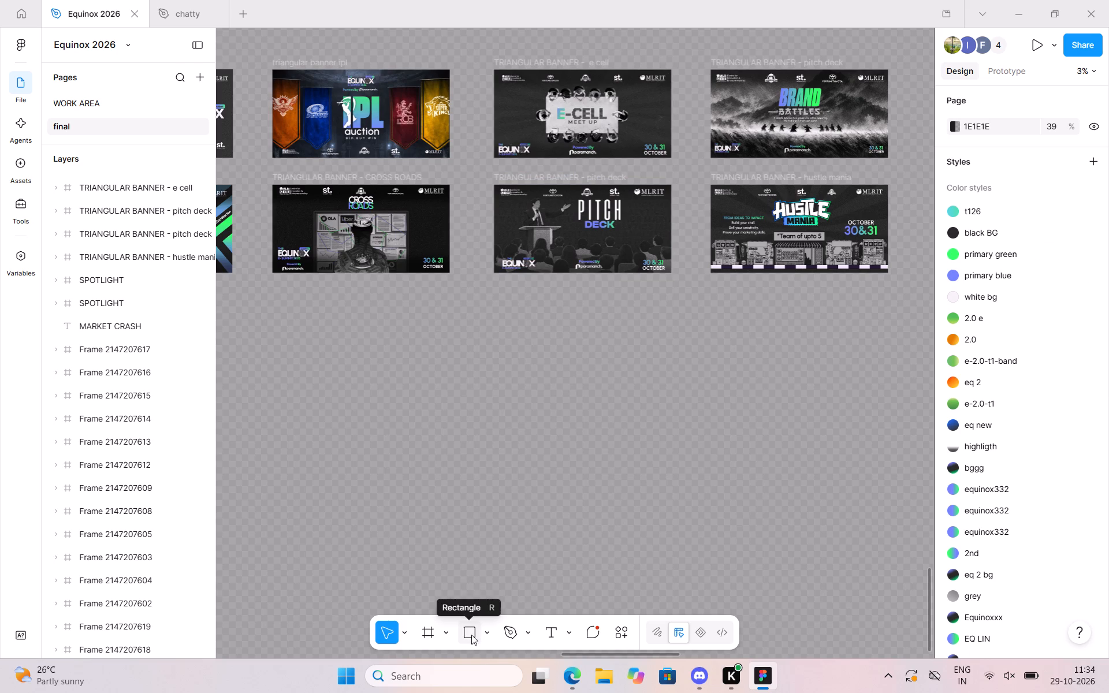
left_click_drag(419, 635, 426, 635)
left_click(426, 635)
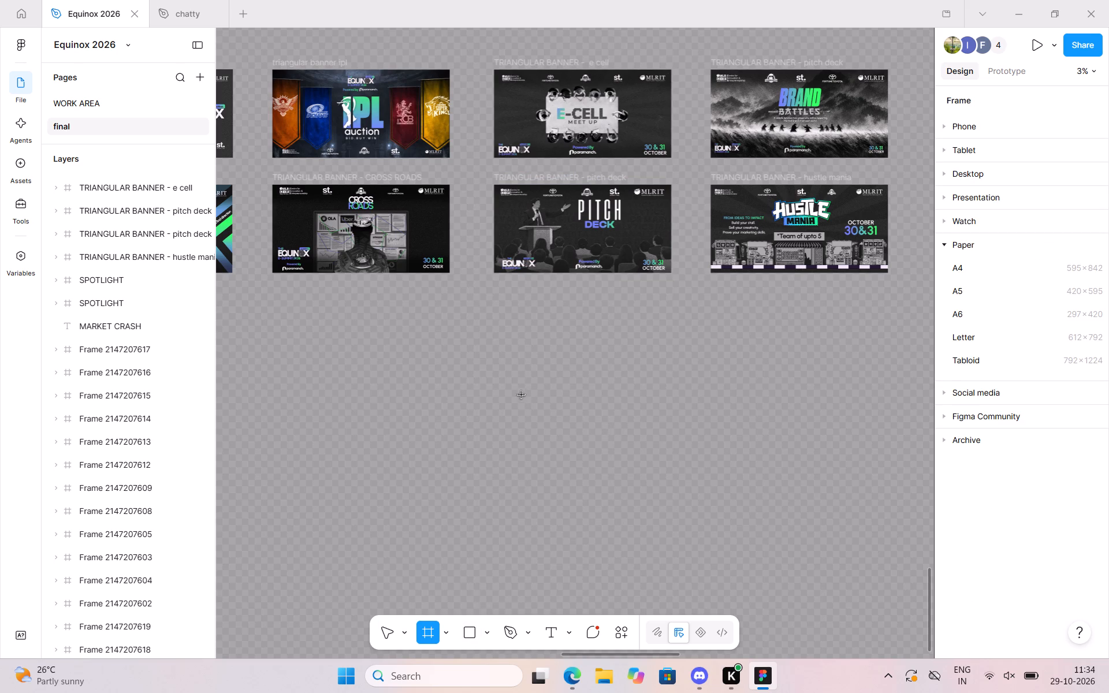
left_click(494, 344)
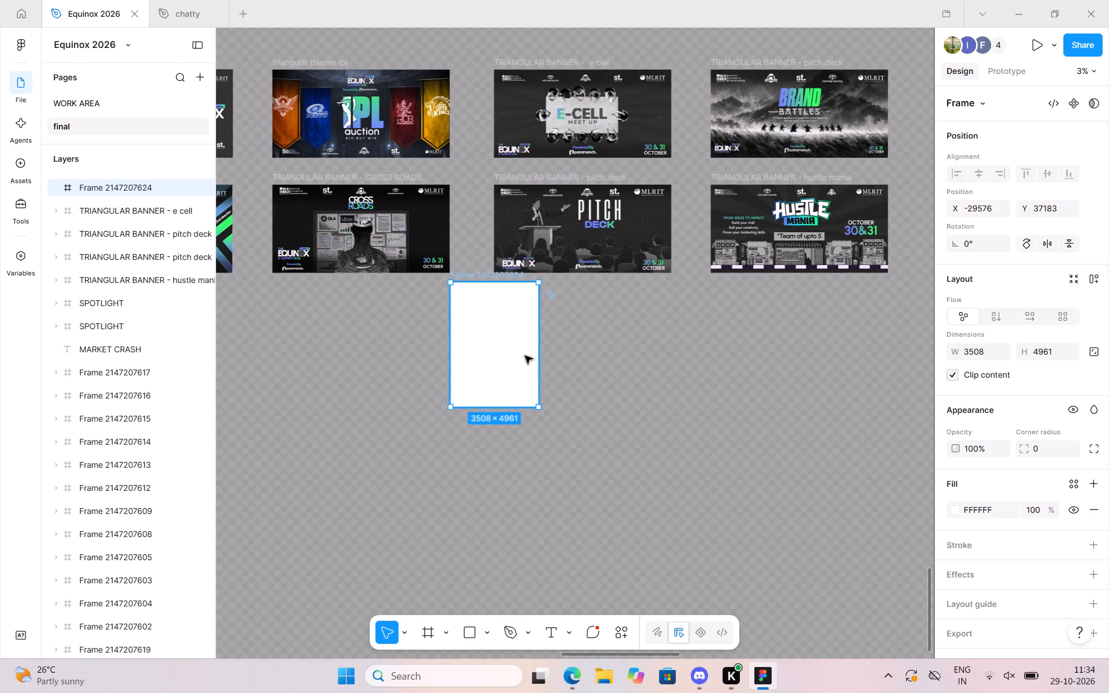
left_click_drag(498, 327, 587, 400)
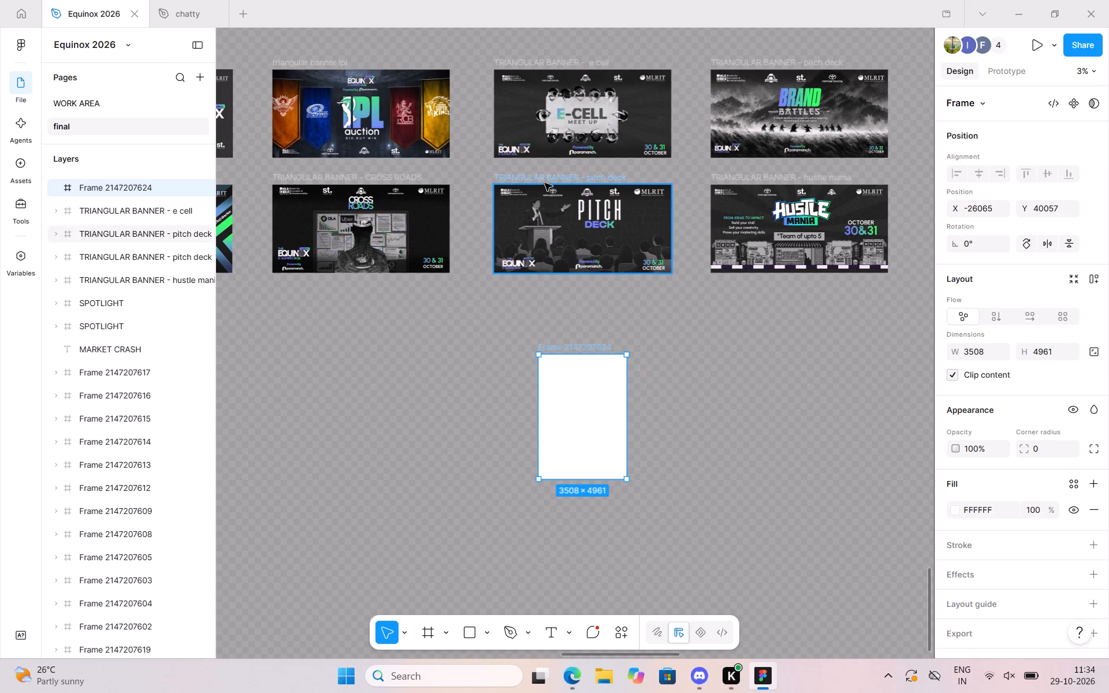
Resize the new blank frame to a width of 6000 and a height of 4000.
left_click(545, 182)
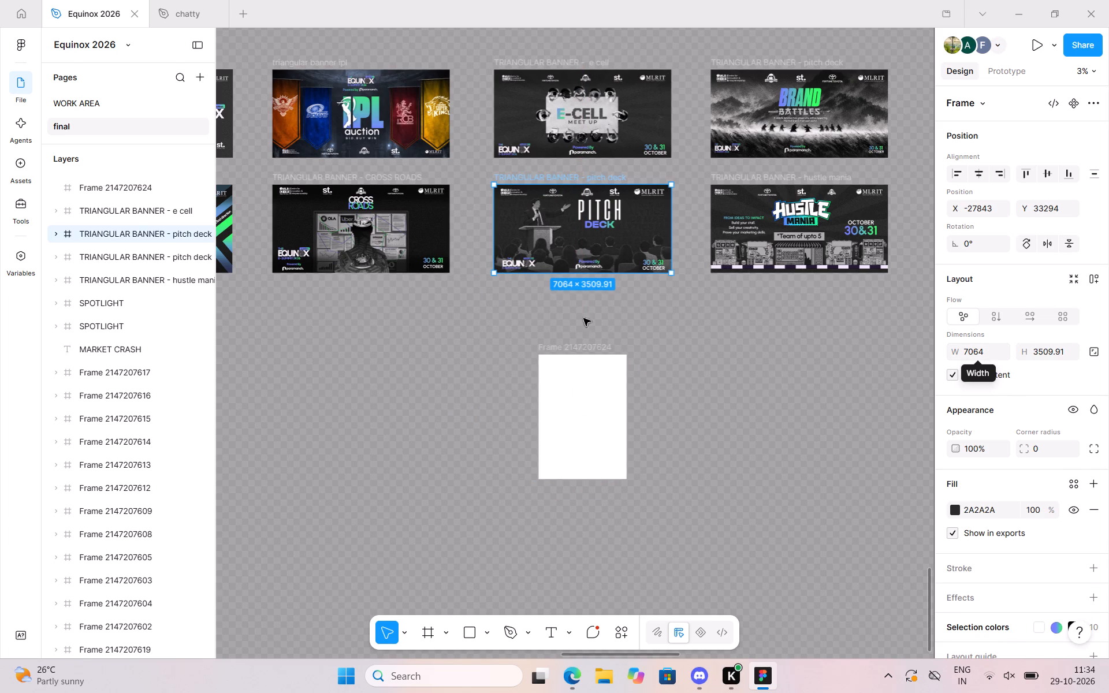
left_click(565, 348)
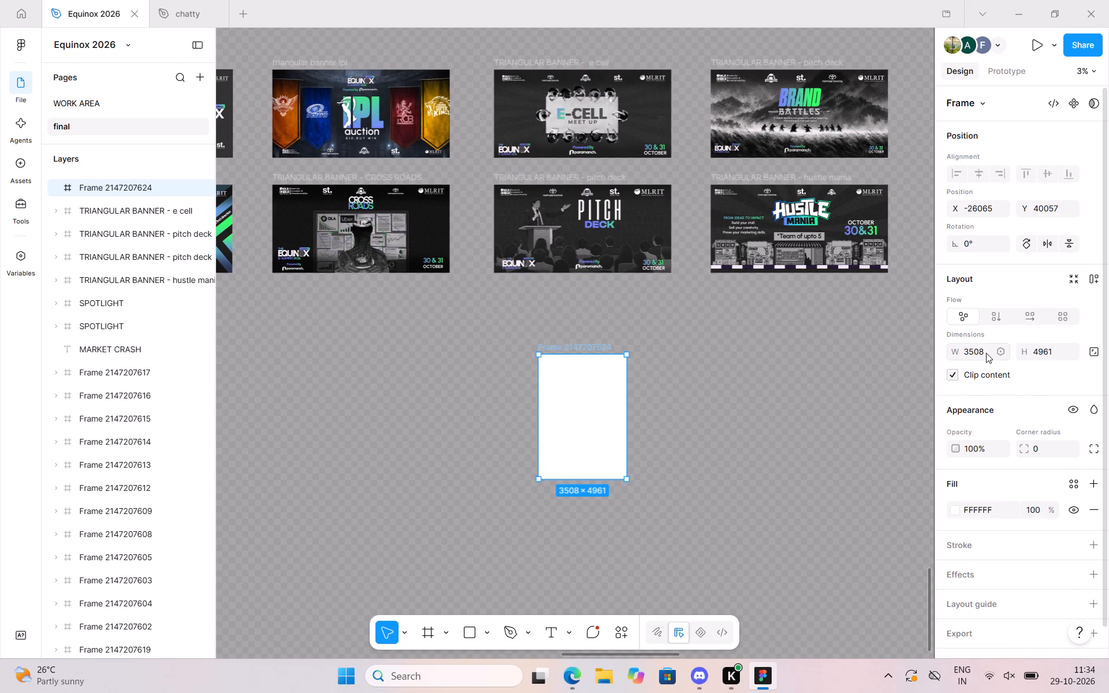
left_click(987, 353)
type("6090")
key("BackSpace")
key("BackSpace")
type("00")
left_click(1063, 358)
left_click(1056, 351)
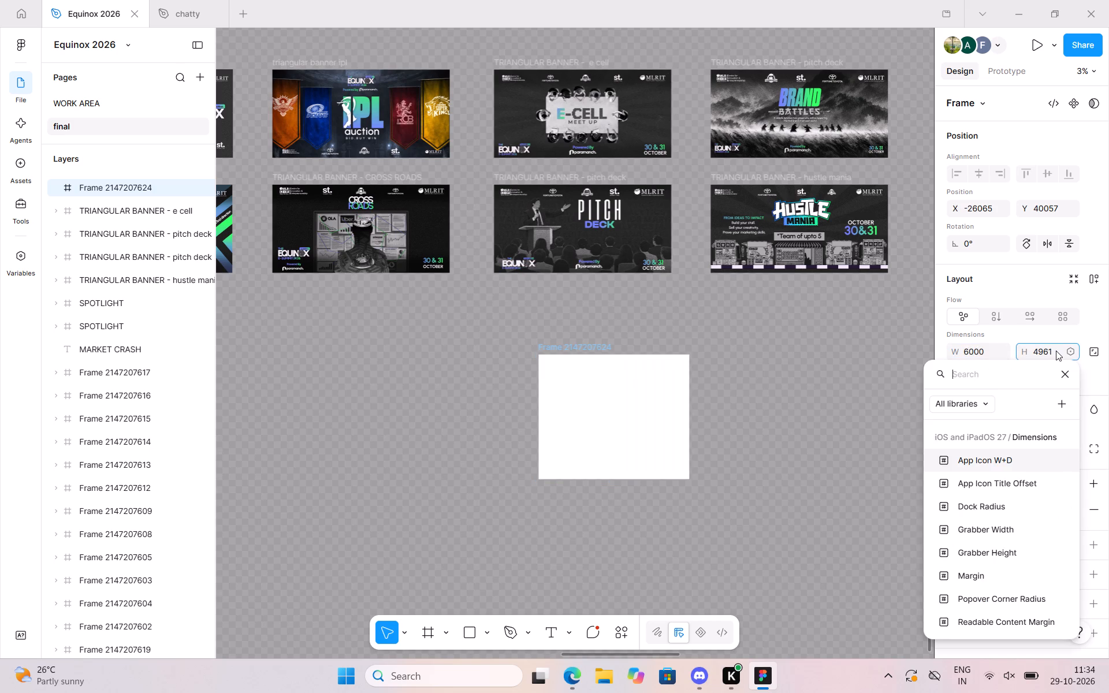
left_click(1051, 351)
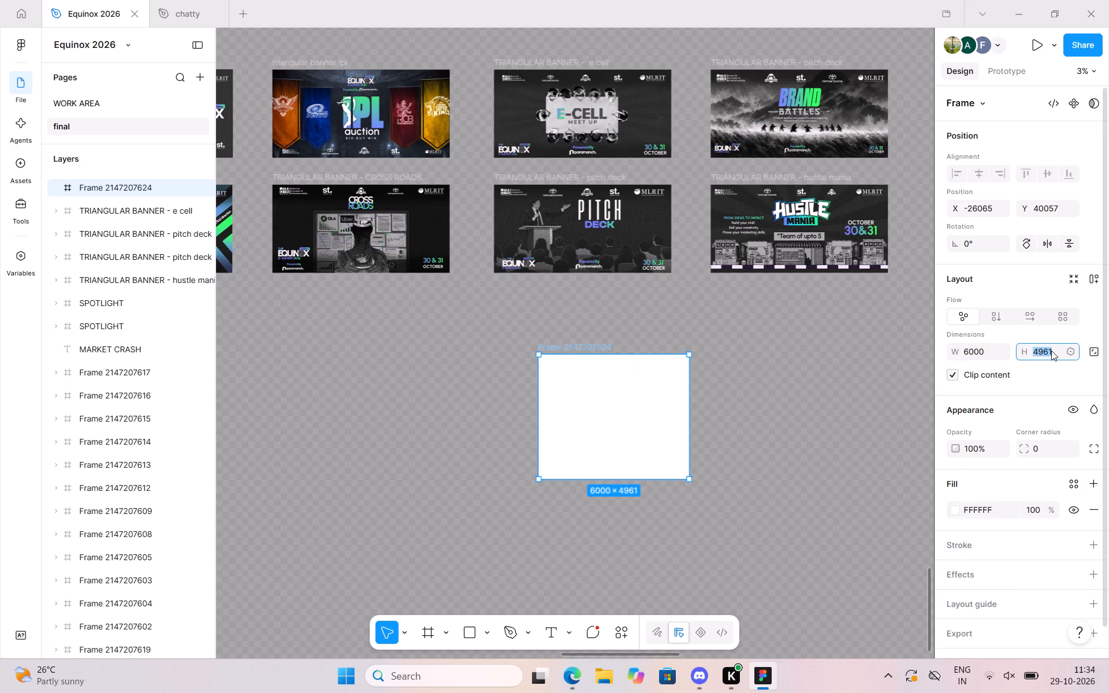
key("BackSpace")
key("BackSpace")
type("4000")
left_click(1002, 333)
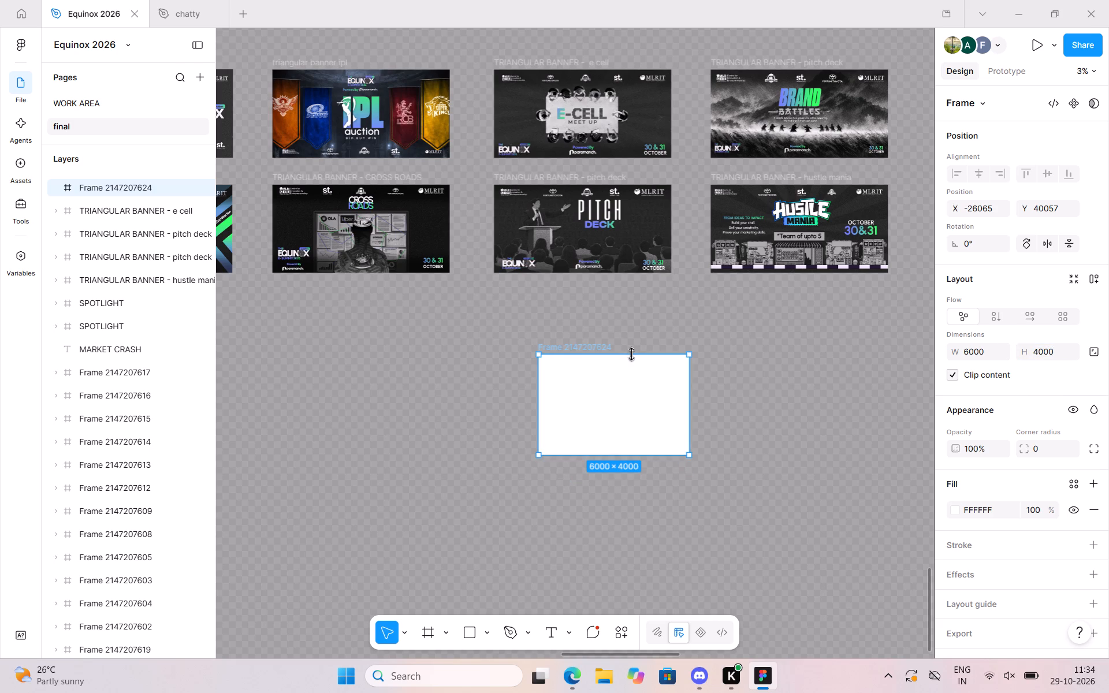
Move the blank frame directly beneath the pitch deck banner, aligning their left edges at X -27843.
left_click_drag(607, 378, 561, 322)
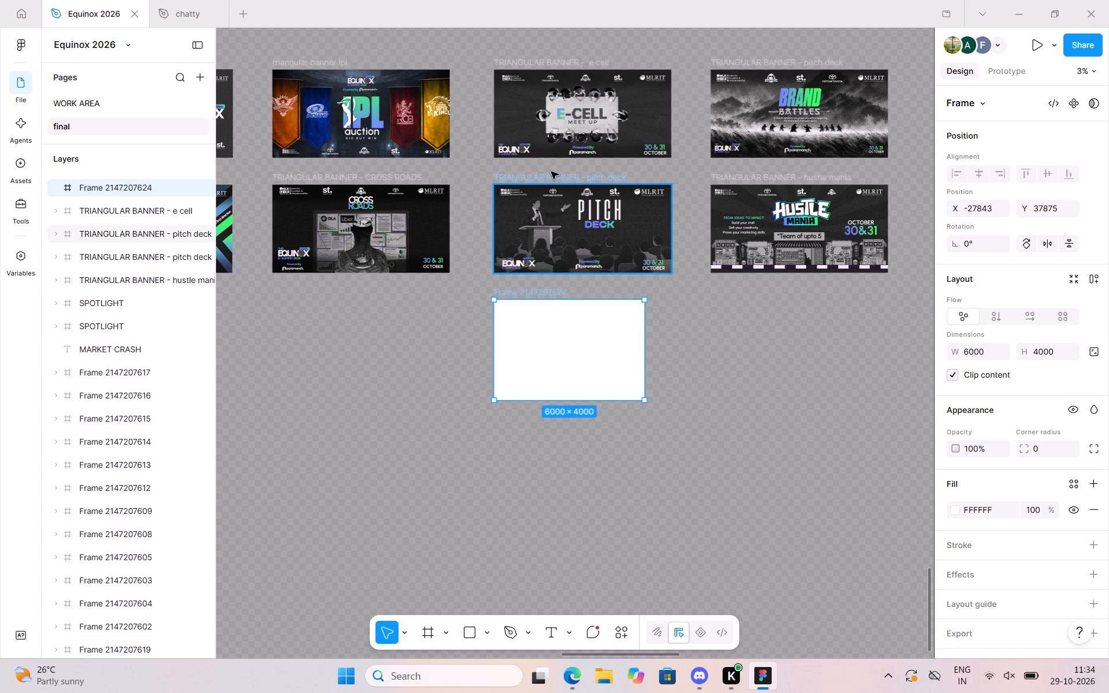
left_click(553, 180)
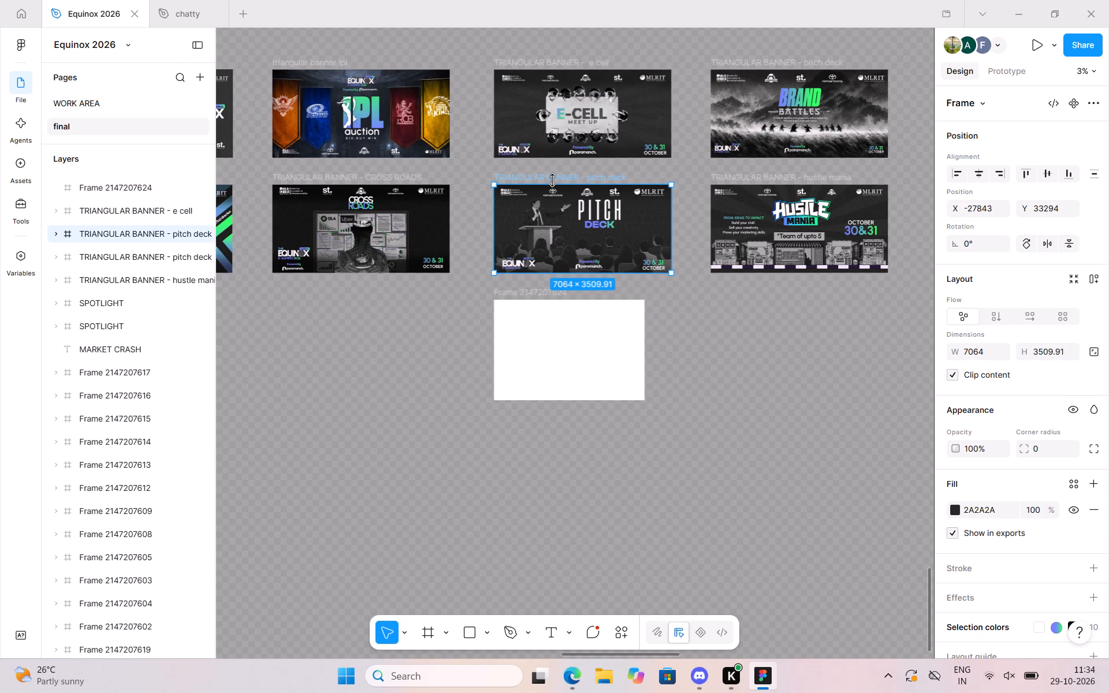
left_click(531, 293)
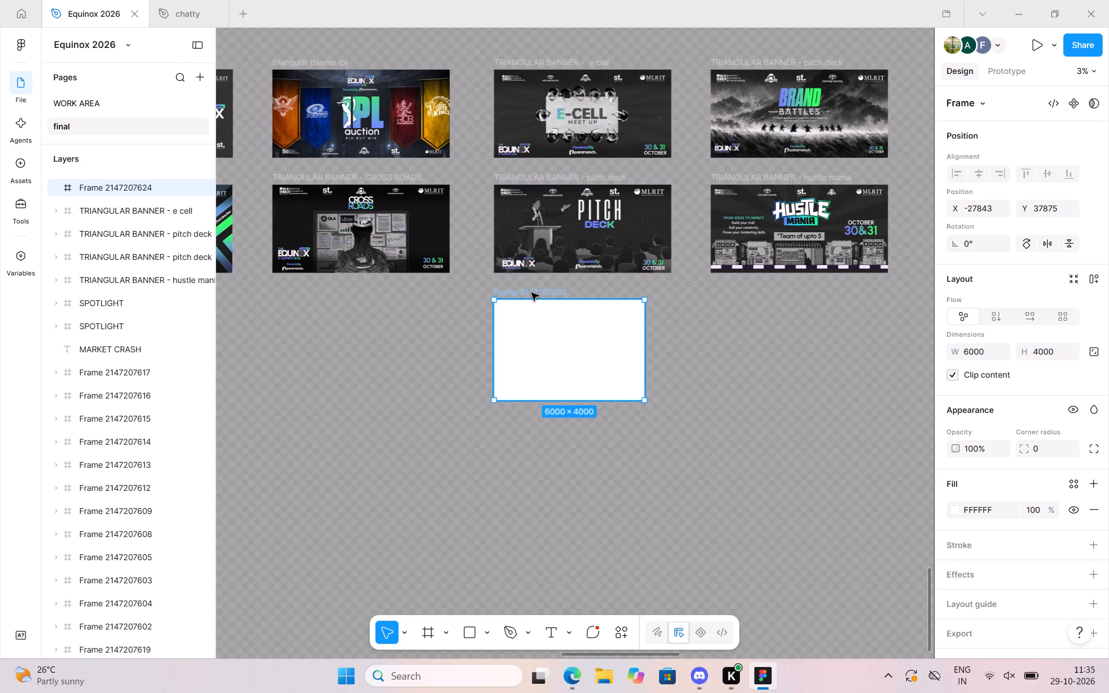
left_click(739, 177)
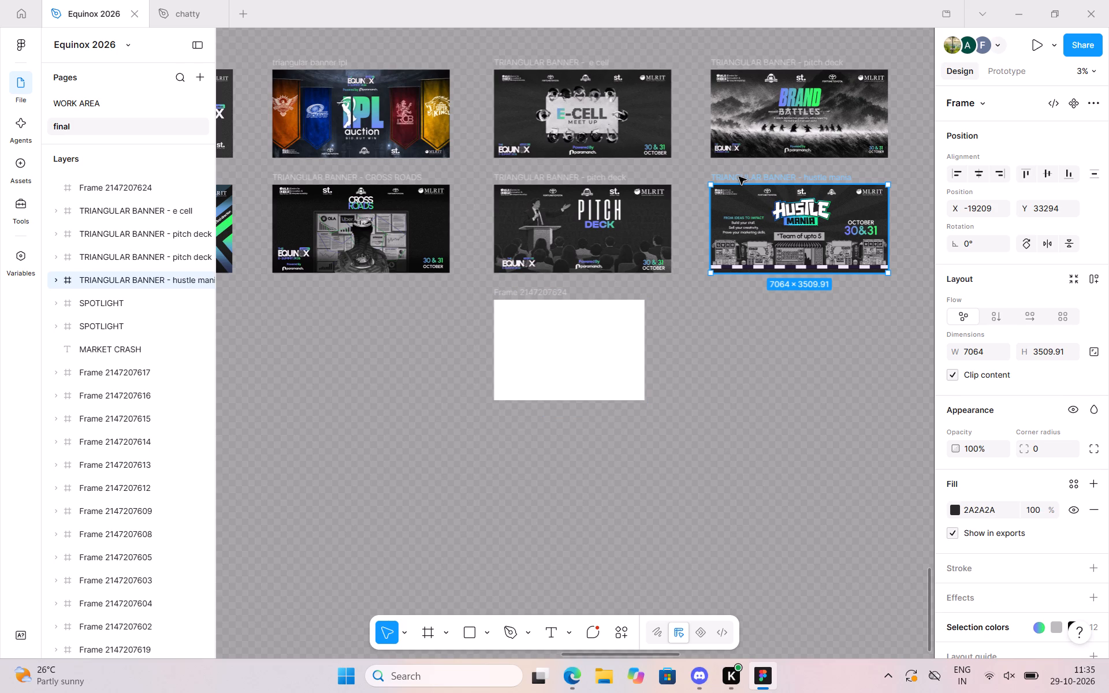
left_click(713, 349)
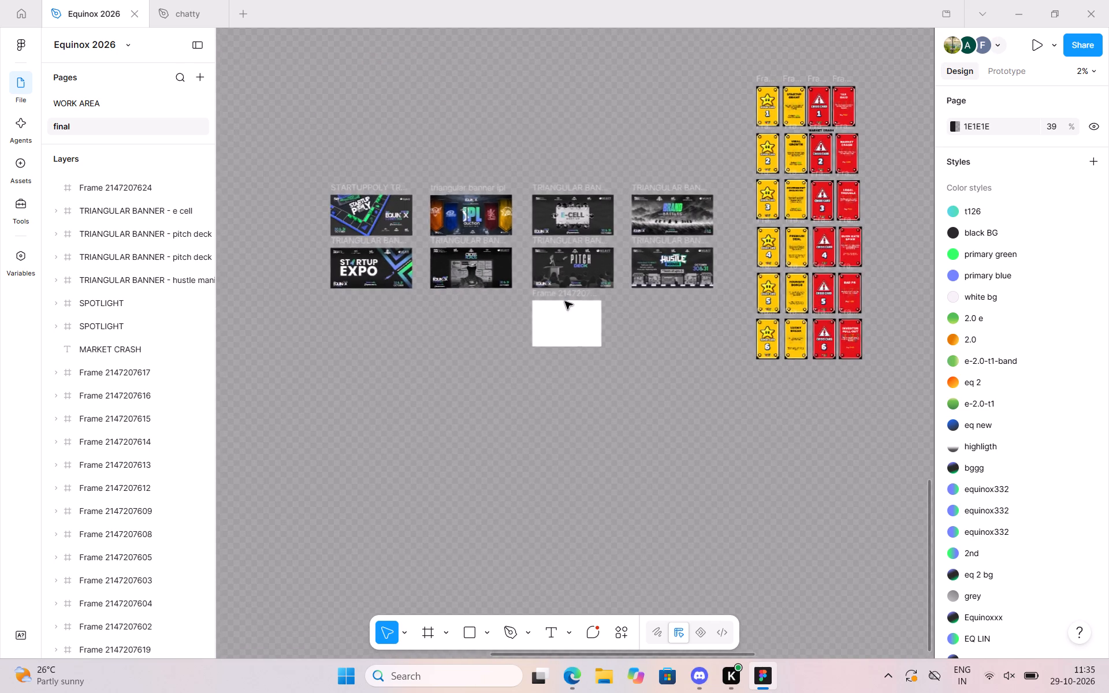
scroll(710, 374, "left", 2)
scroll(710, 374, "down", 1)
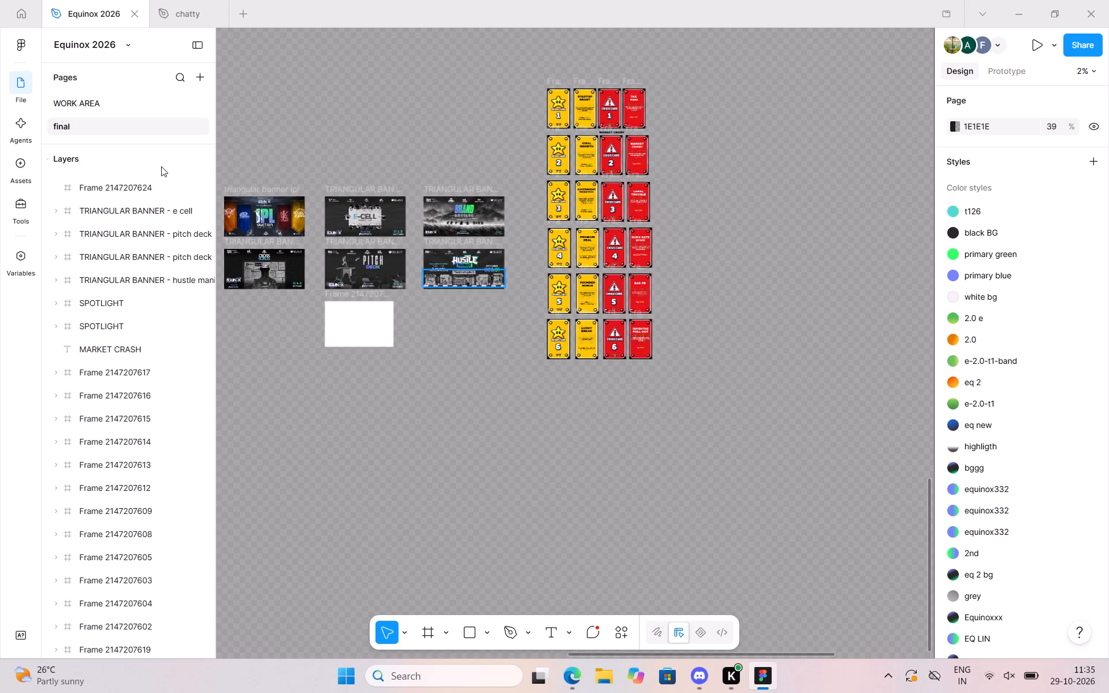
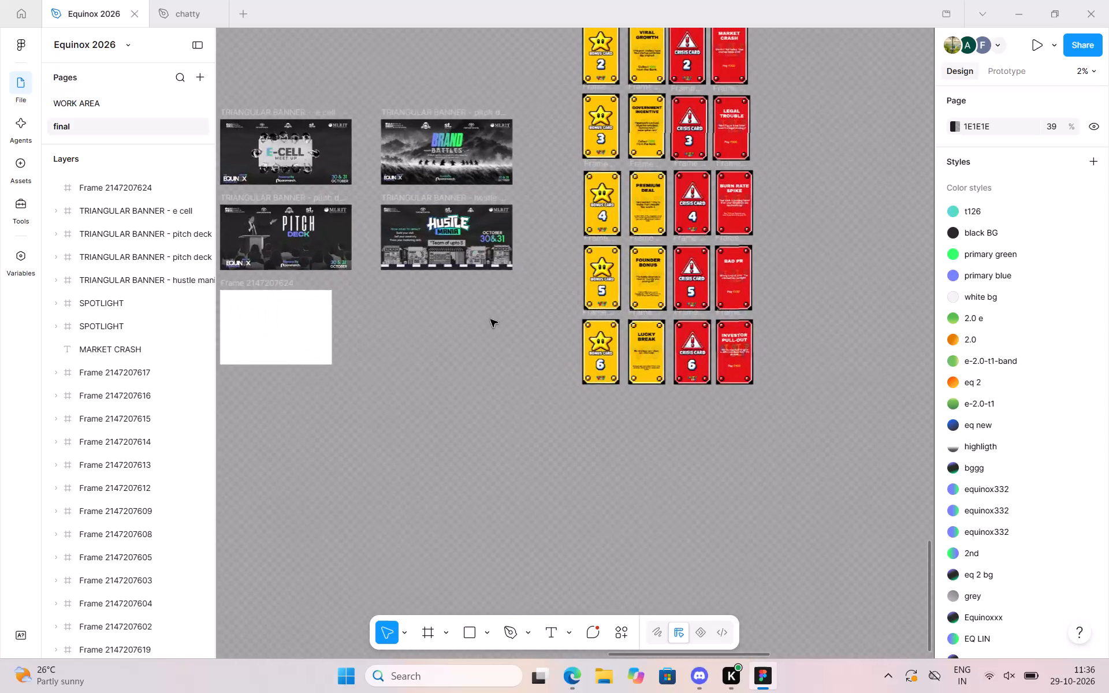
Duplicate the TRIANGULAR BANNER - hustle mania frame, placing the copy beyond the bonus and crisis cards.
left_click(415, 175)
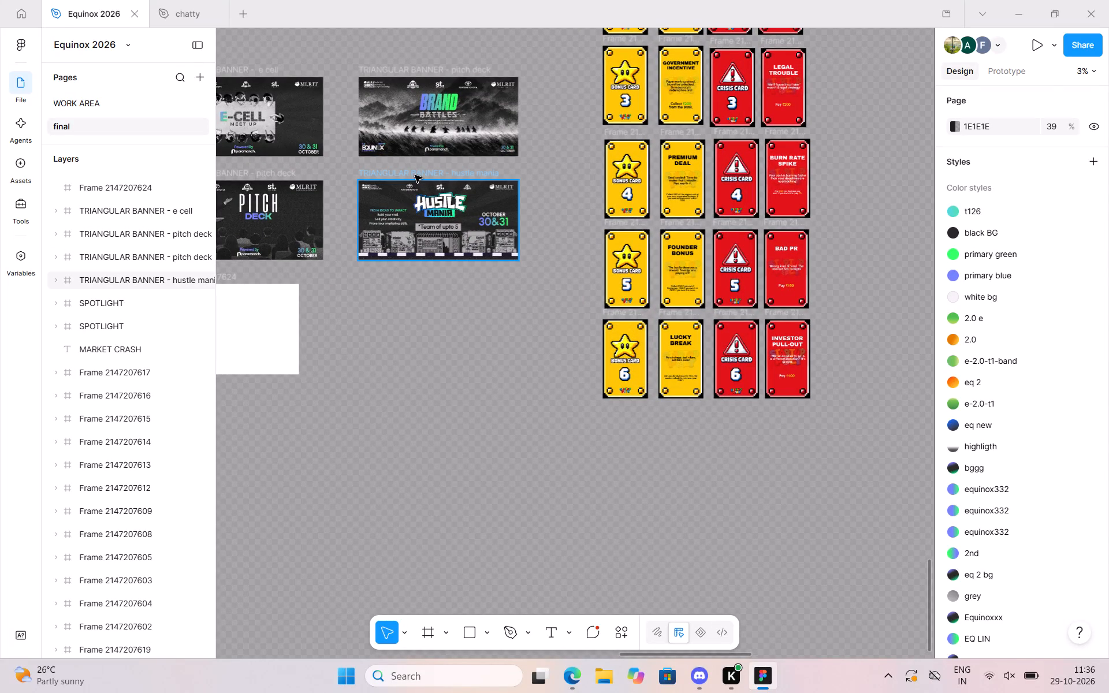
key("alt+d")
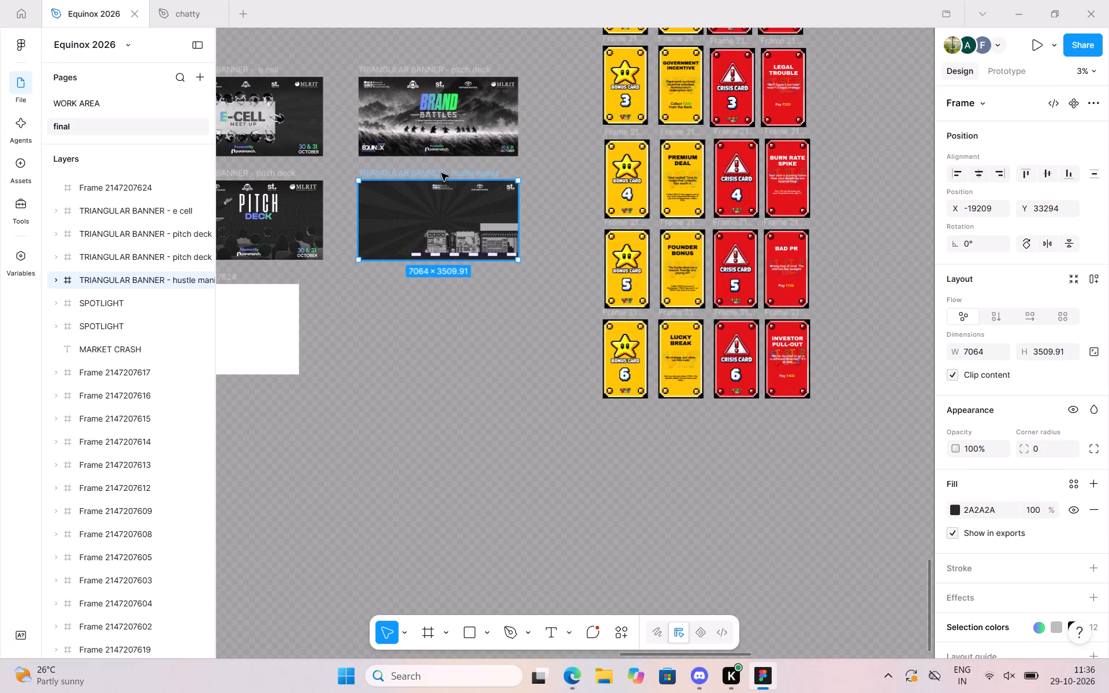
key("ctrl+z")
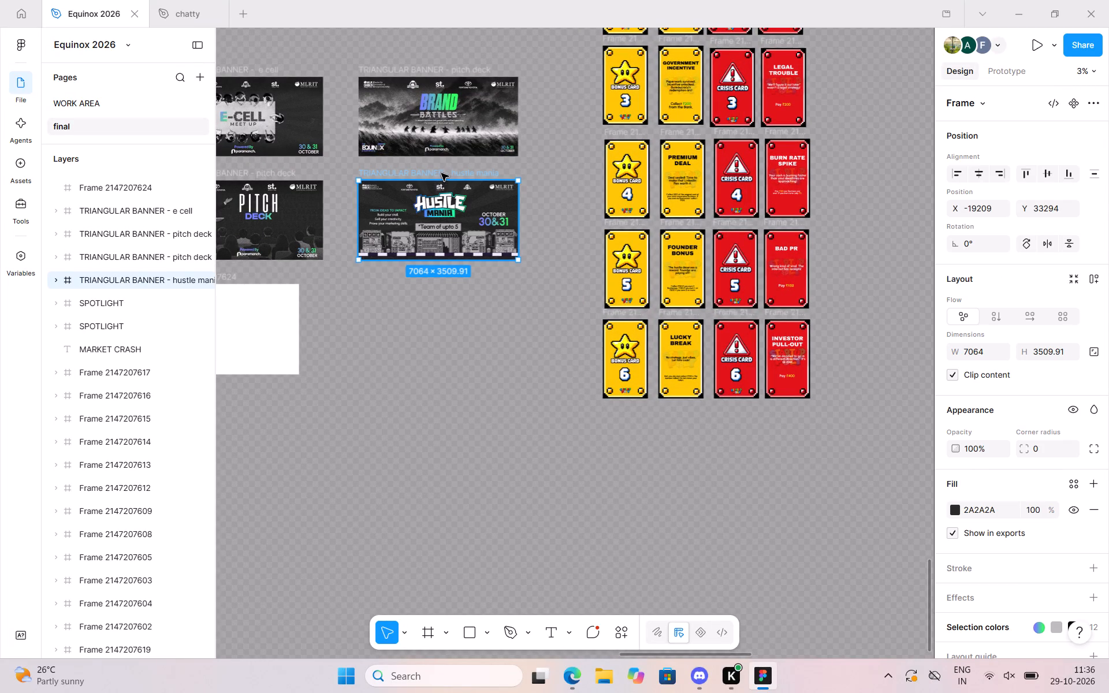
left_click(441, 173)
key("ctrl+d")
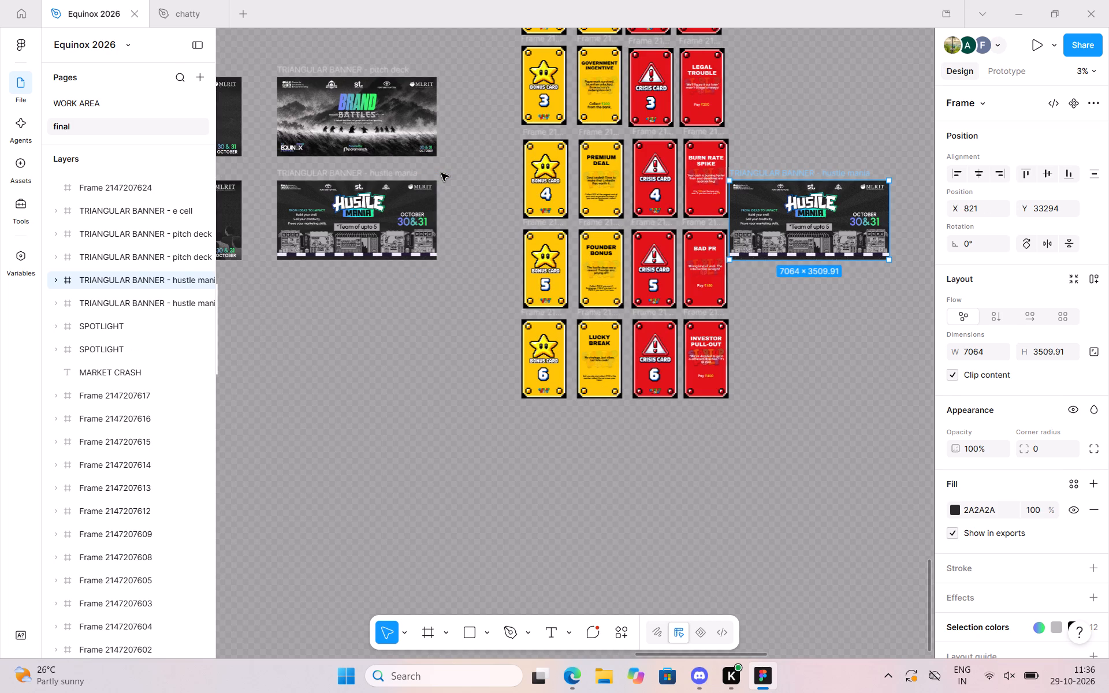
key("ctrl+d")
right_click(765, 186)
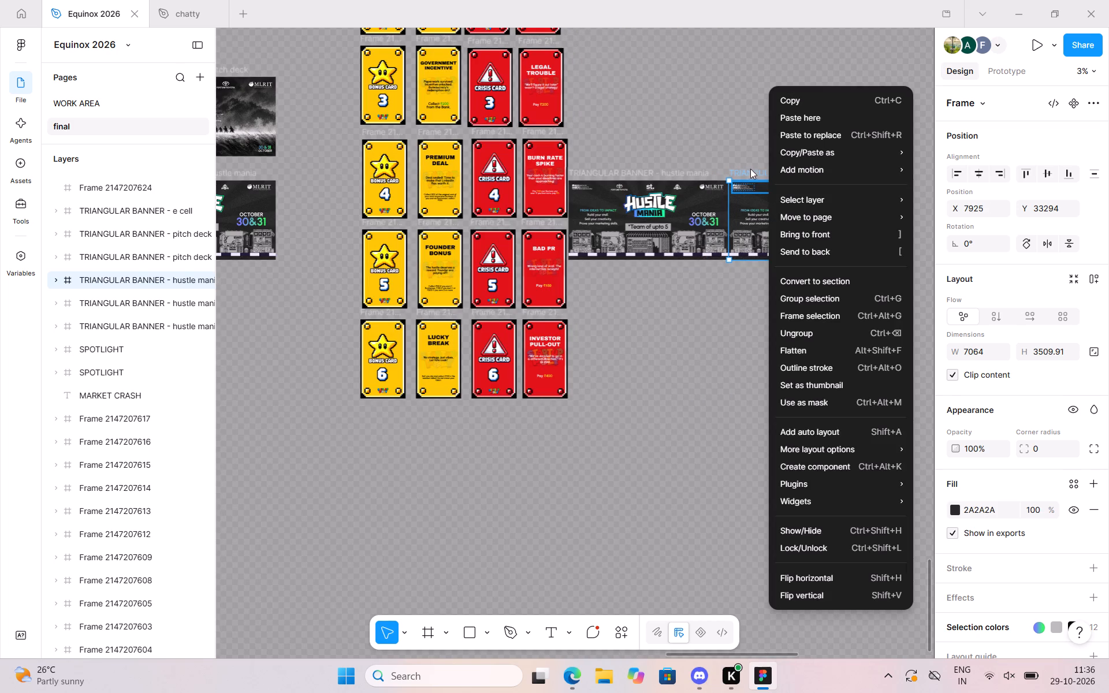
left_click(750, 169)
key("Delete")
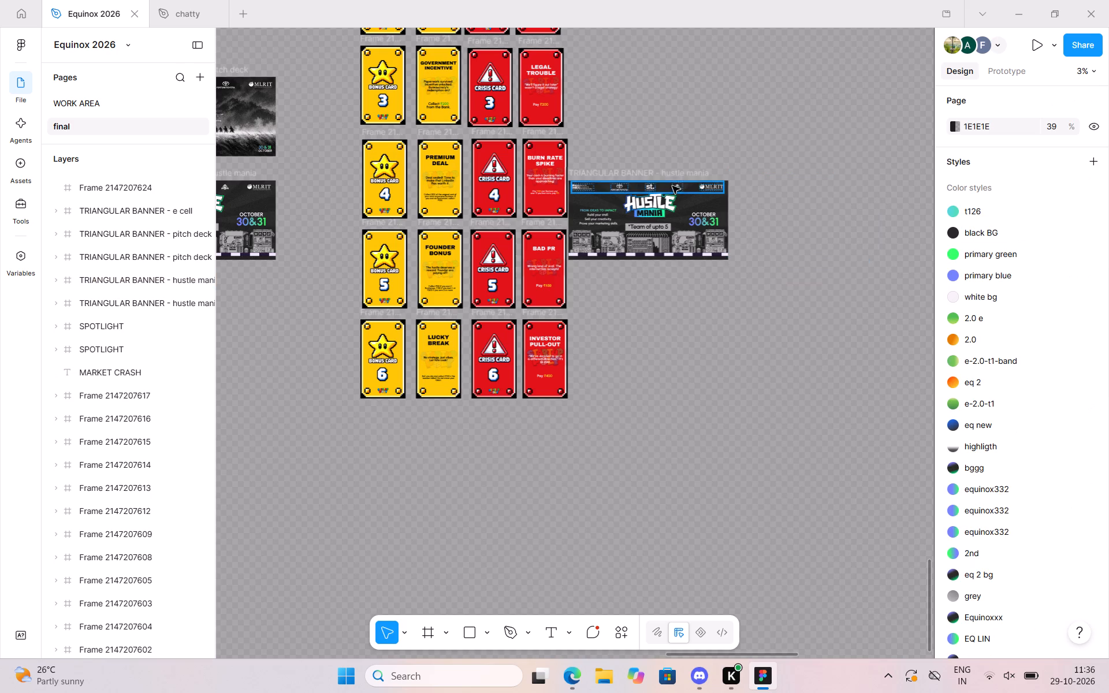
Rotate the duplicated hustle mania banner by 90°.
left_click(650, 170)
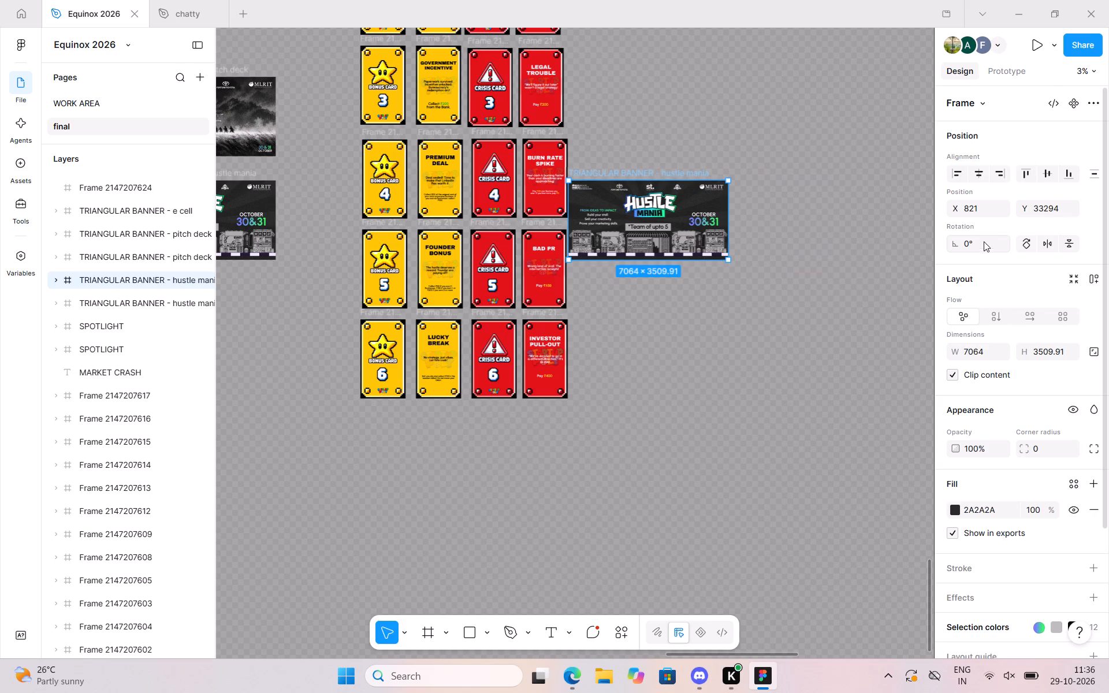
left_click(984, 245)
type("90")
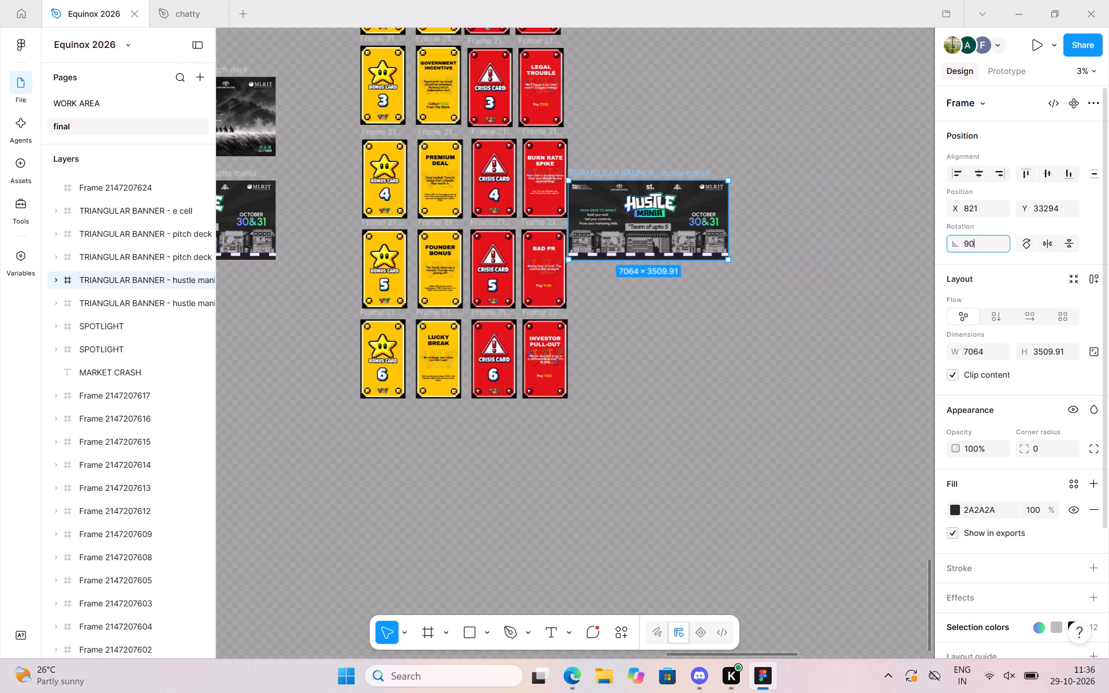
key("Return")
left_click(654, 107)
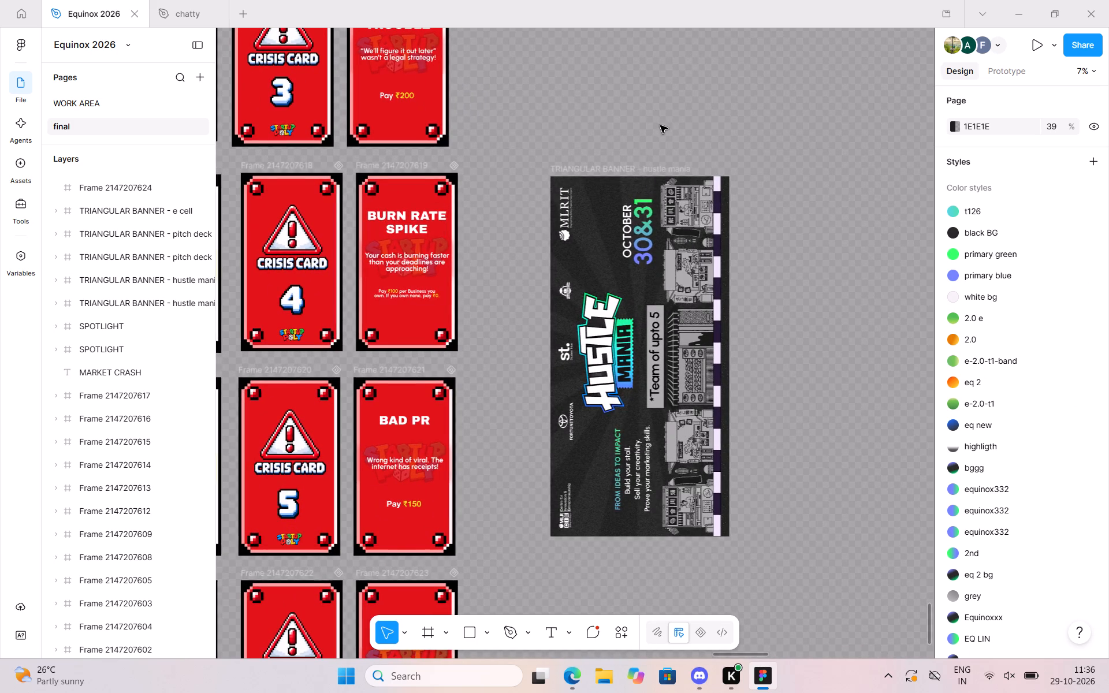
Delete the sponsor logo strip and the Hustle Mania title image from the rotated banner copy.
scroll(660, 125, "left", 1)
left_click(497, 216)
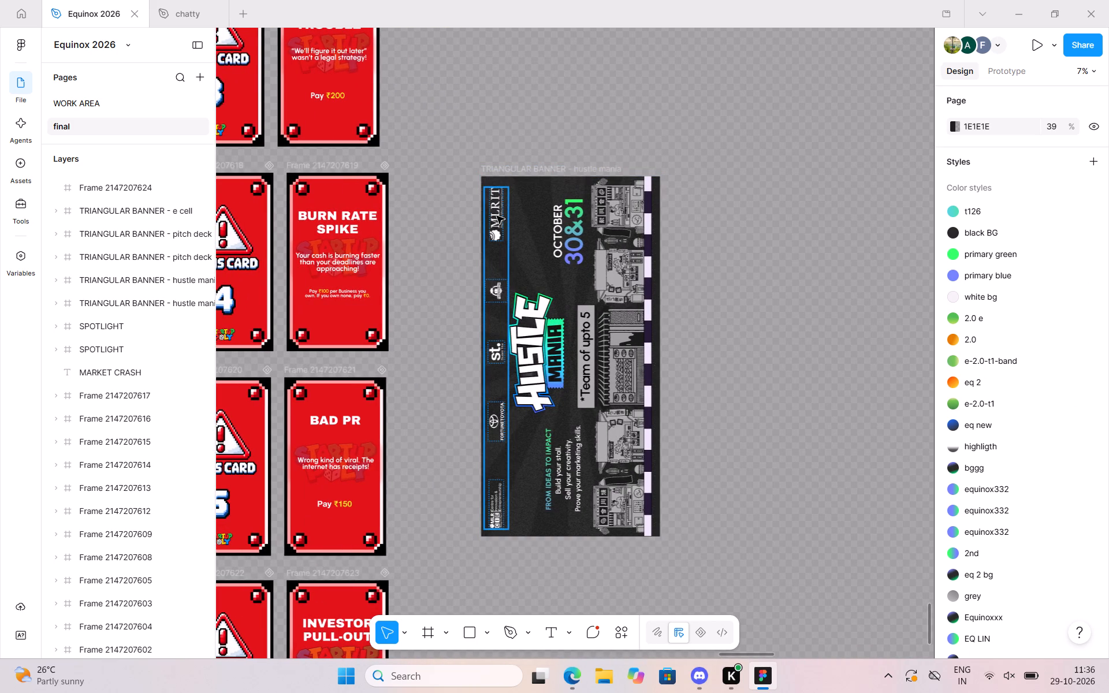
key("Delete")
left_click(553, 335)
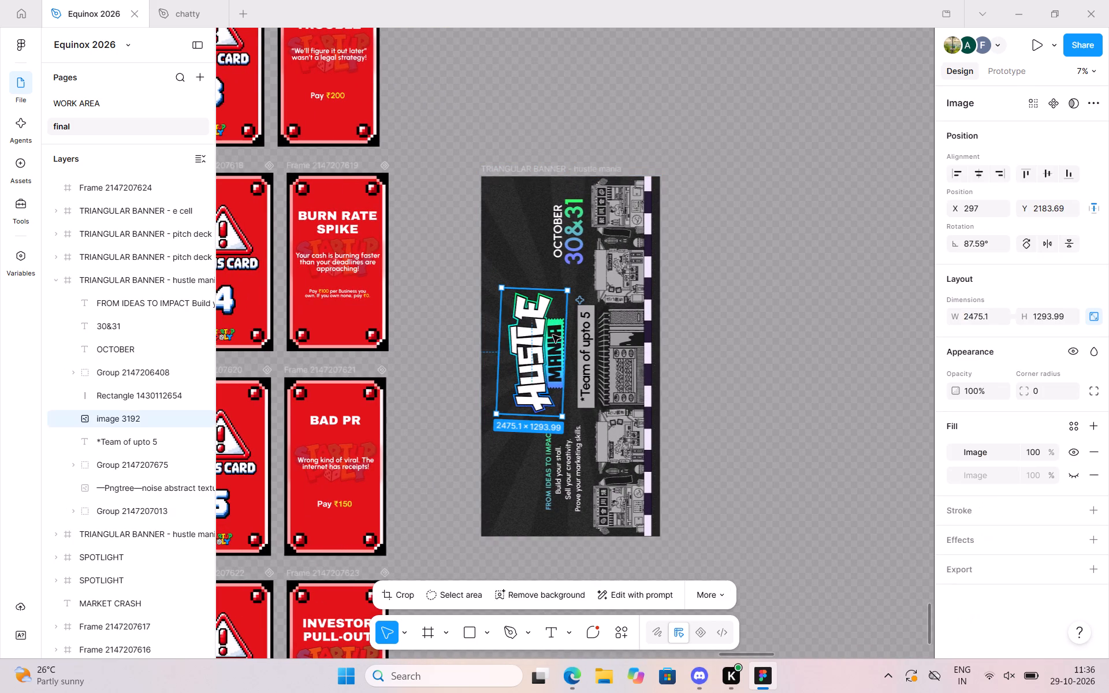
key("Delete")
Delete the 30&31 and OCTOBER texts, the stalls illustration, the "*Team of upto 5" text and the tagline from the rotated copy.
left_click(574, 224)
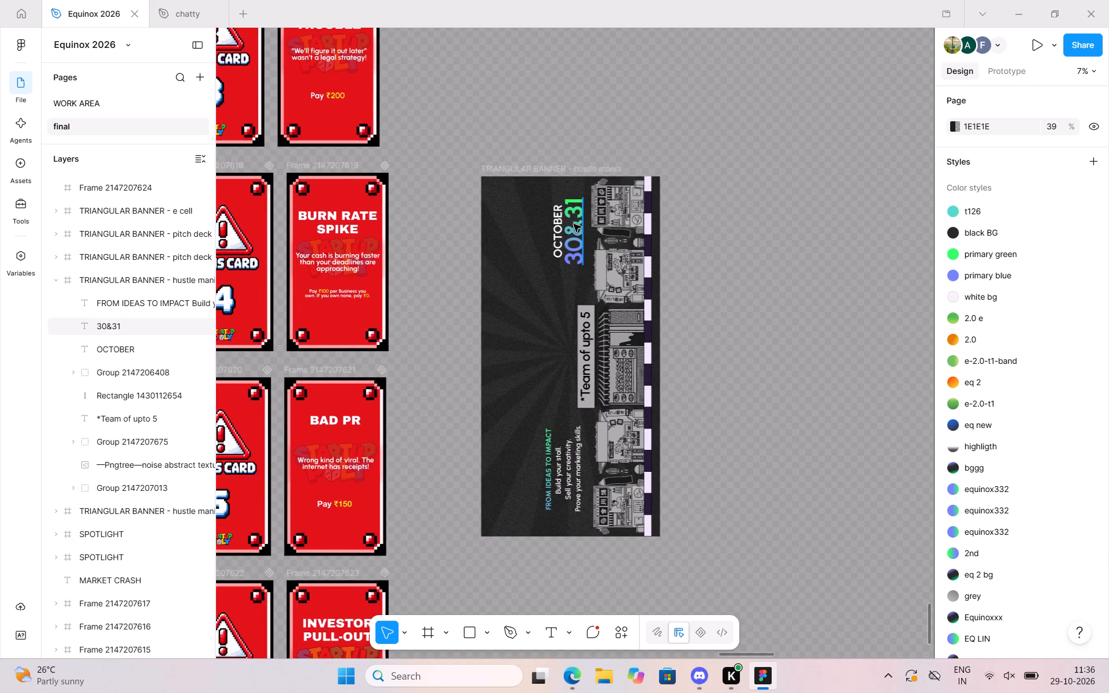
key("Delete")
left_click(602, 337)
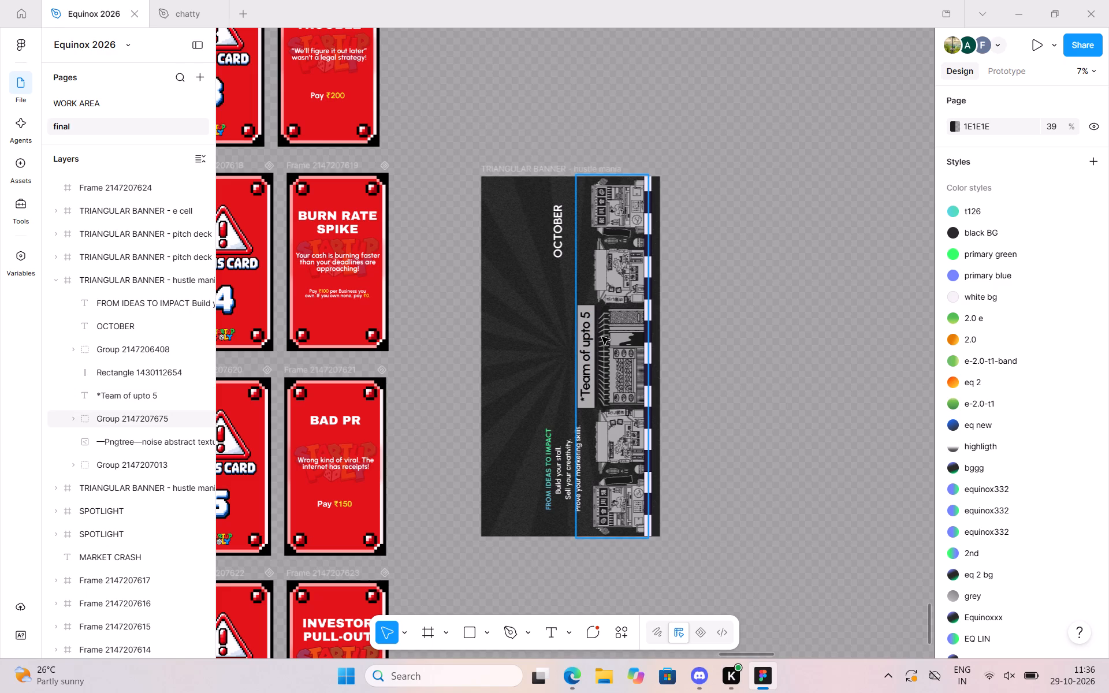
left_click(555, 228)
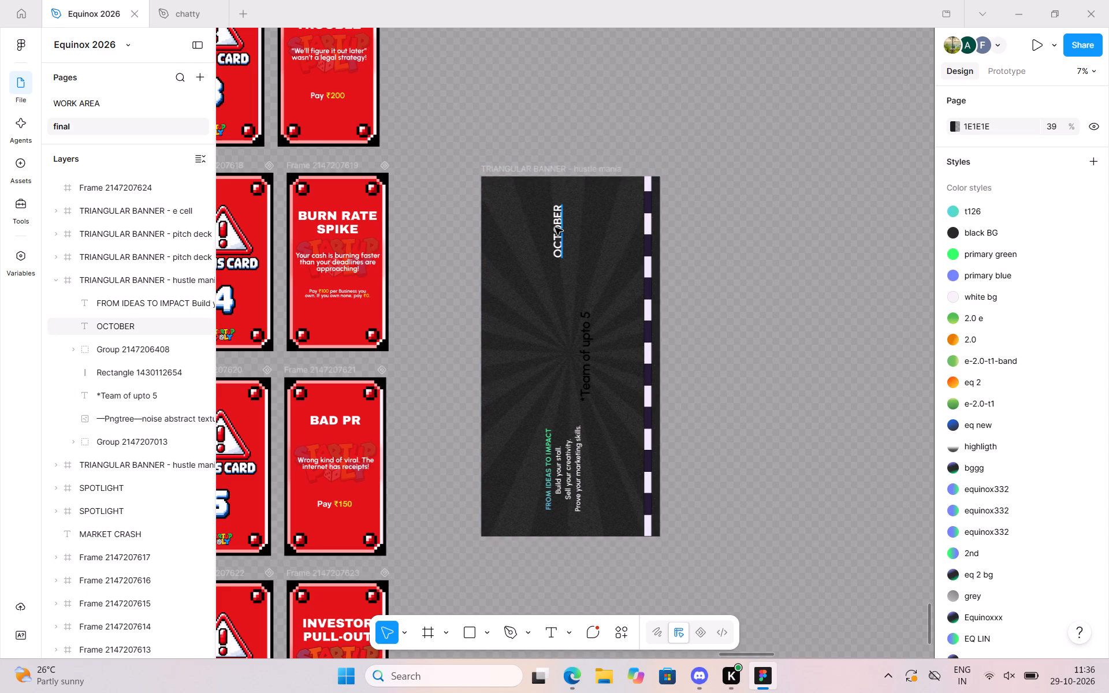
key("Delete")
left_click(589, 376)
key("Delete")
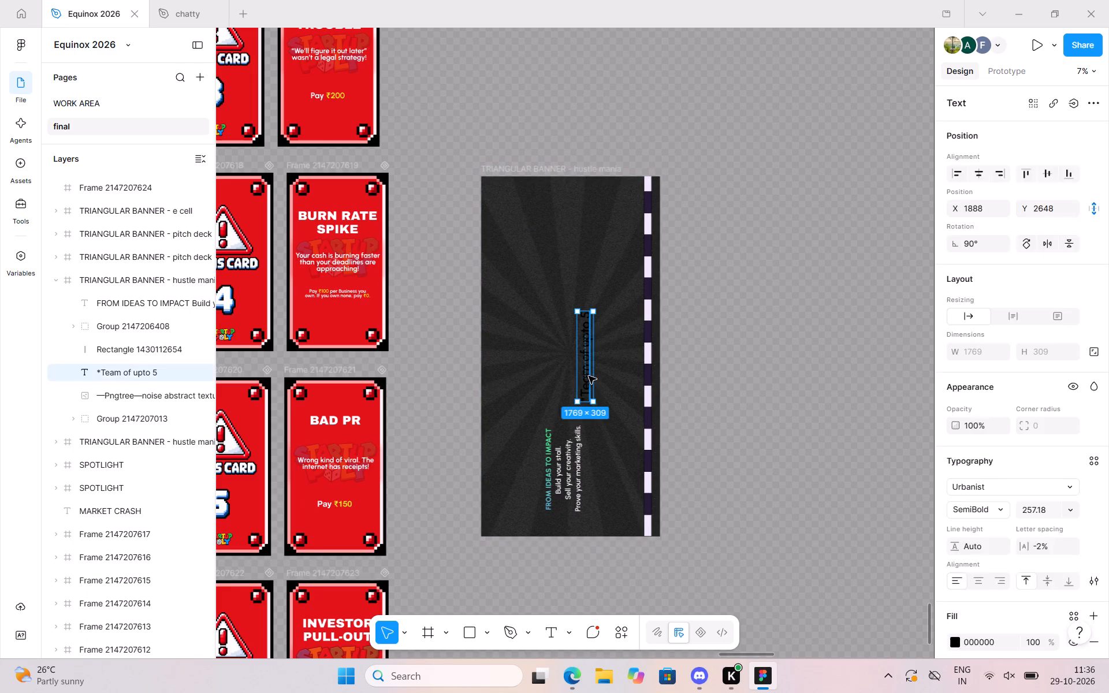
left_click(569, 458)
key("Delete")
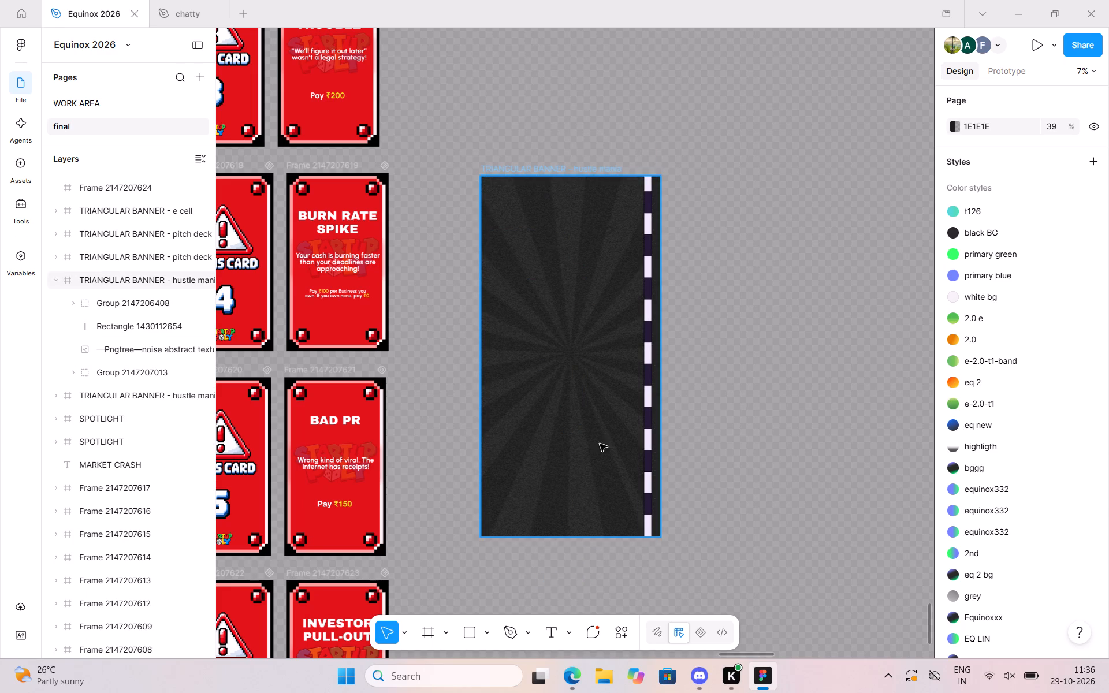
Delete the dashed white-and-purple stripe and the 232323 edge rectangle from the rotated banner copy.
left_click(648, 399)
key("Delete")
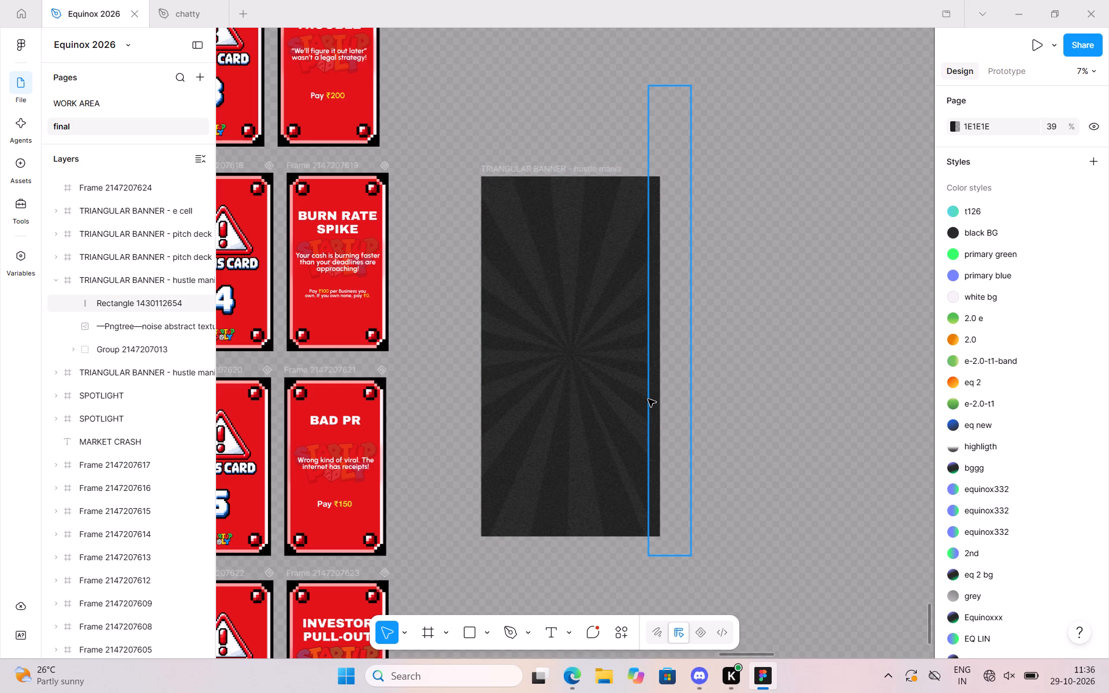
left_click(648, 399)
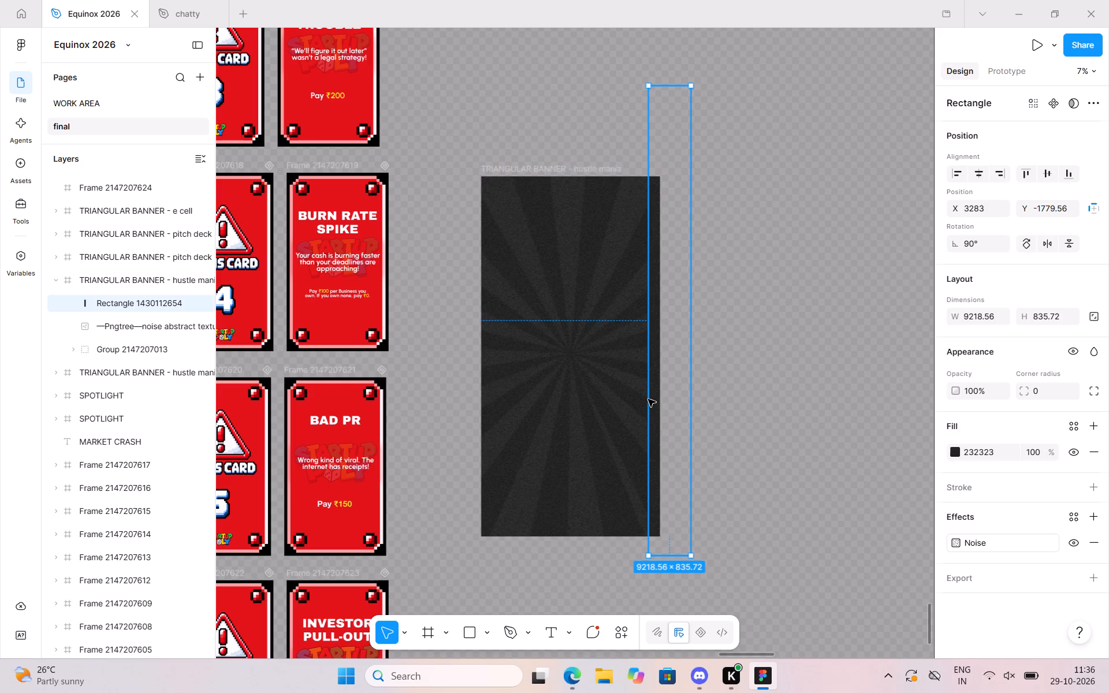
key("Delete")
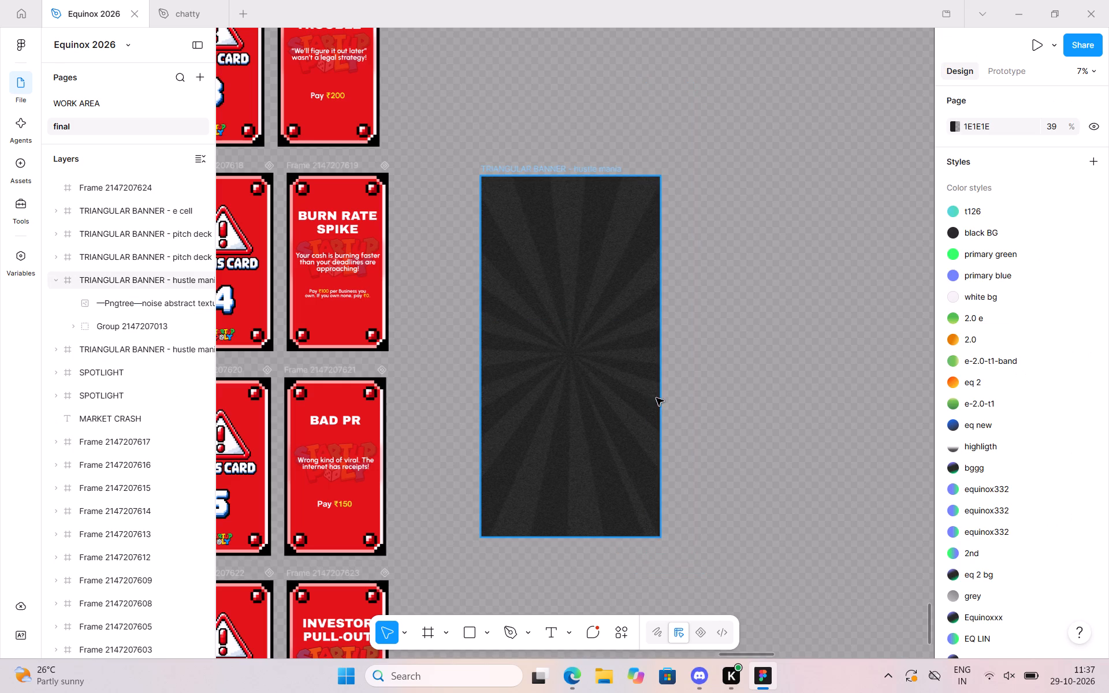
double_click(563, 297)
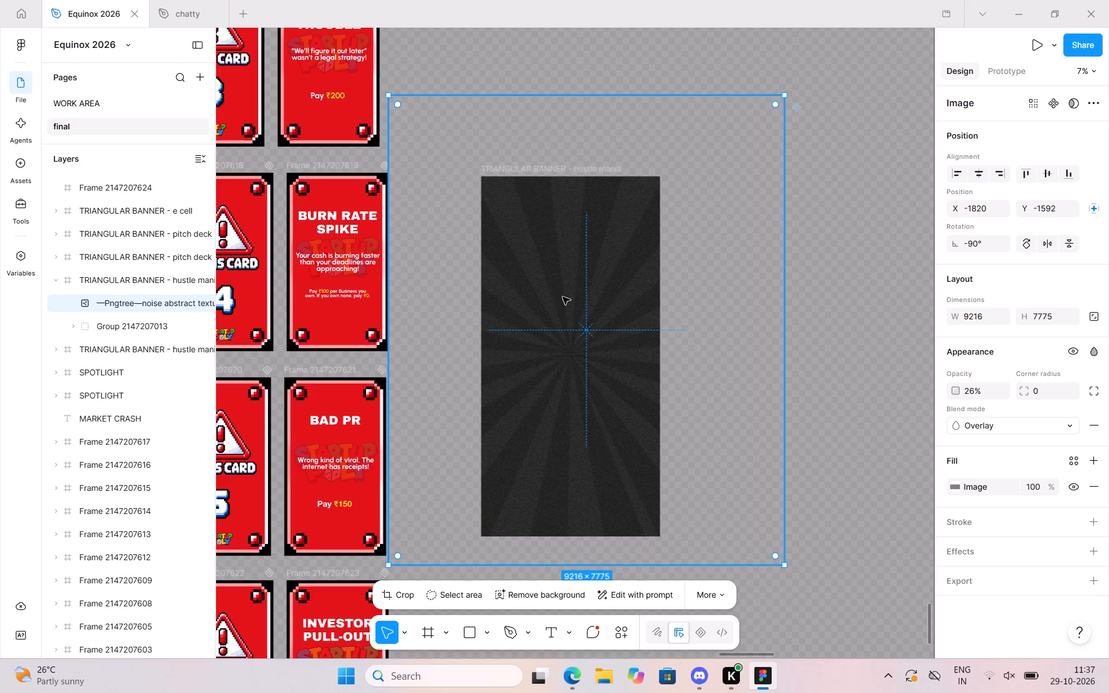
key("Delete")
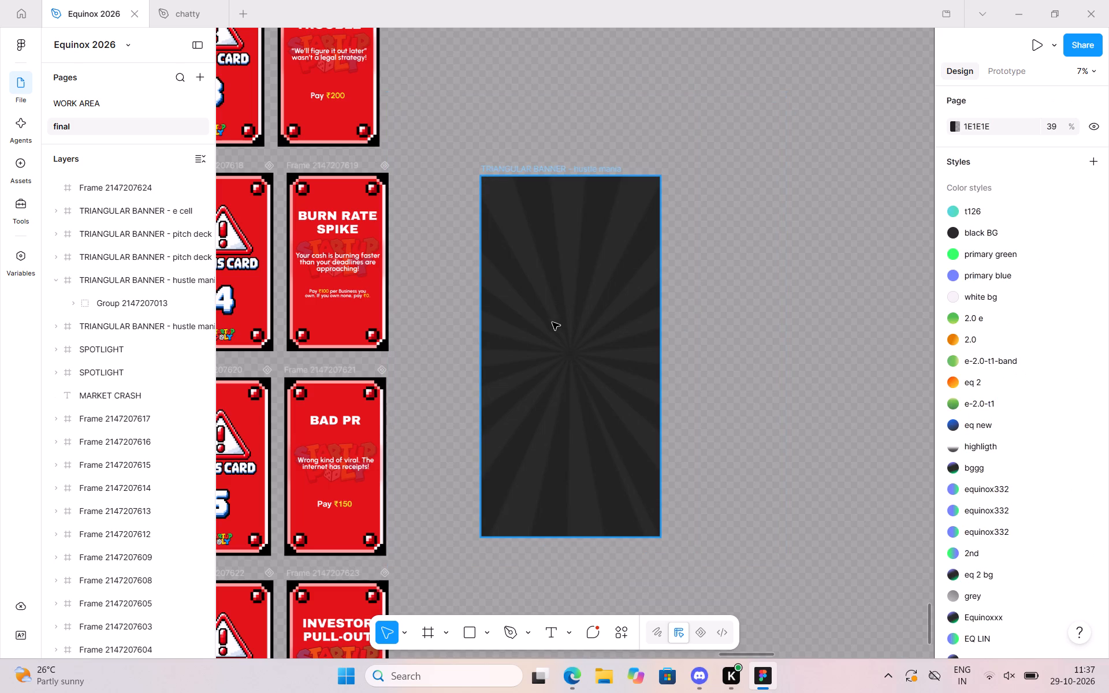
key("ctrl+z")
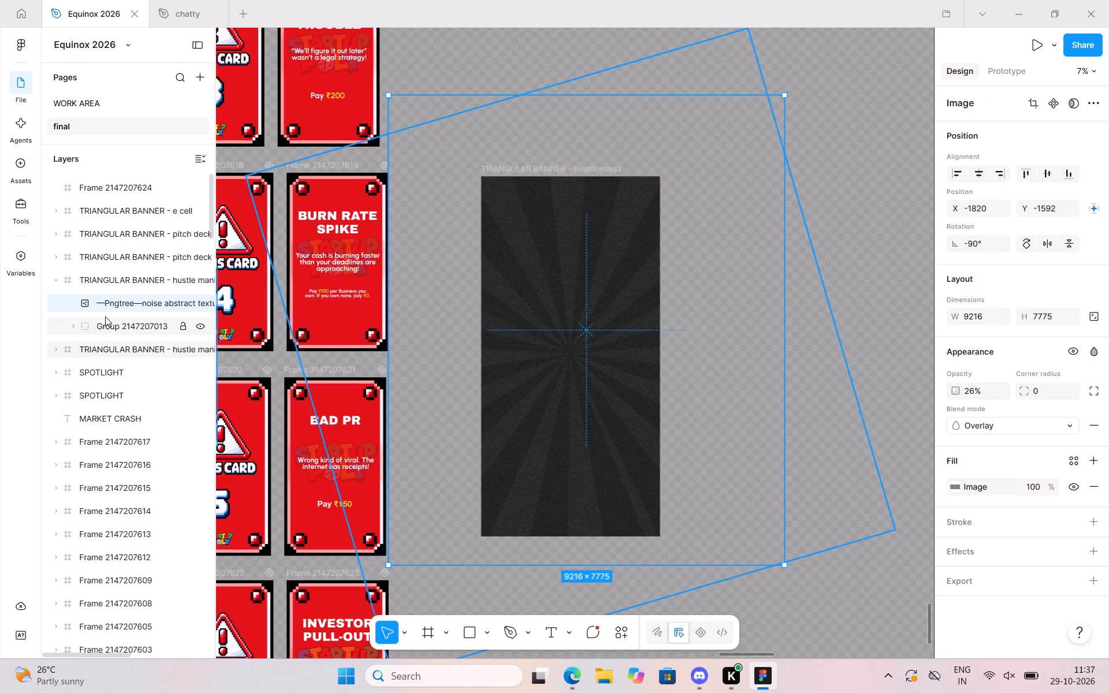
Delete the sunburst ray group from the rotated banner copy.
left_click(107, 318)
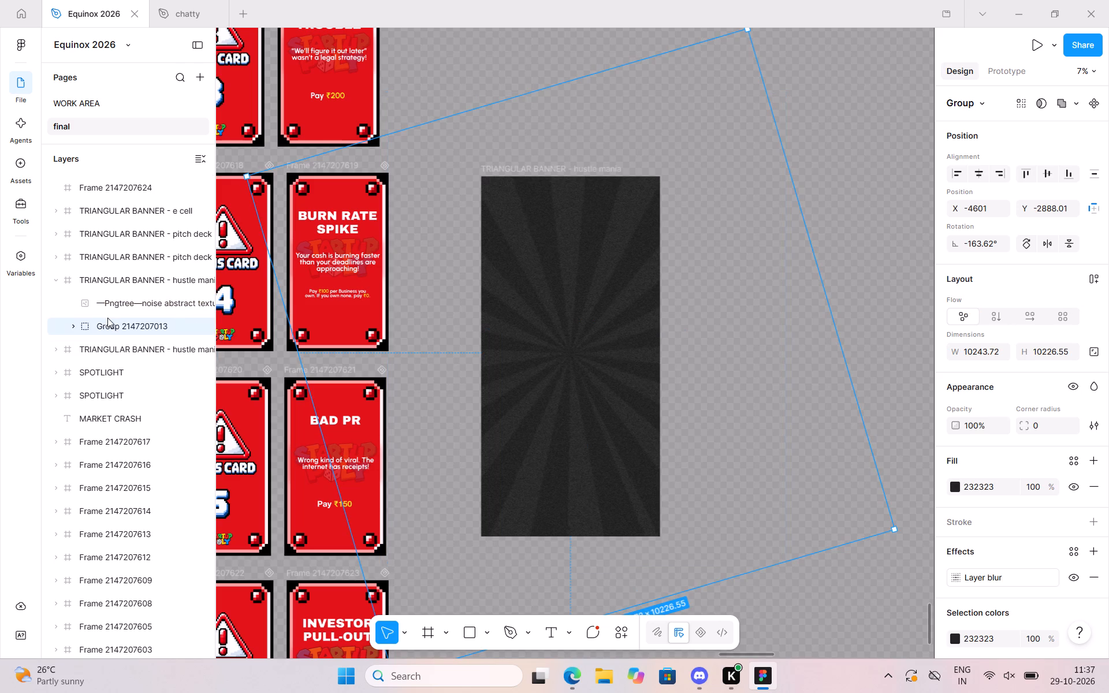
key("Delete")
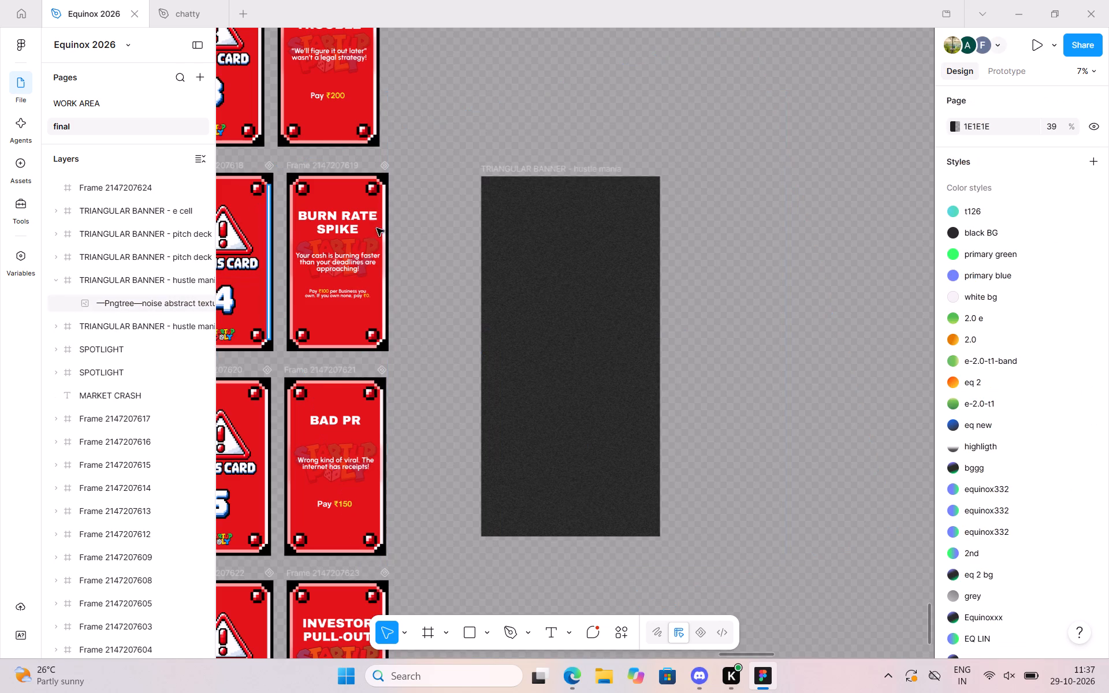
Lock the noise texture layer inside the rotated banner copy.
left_click(186, 305)
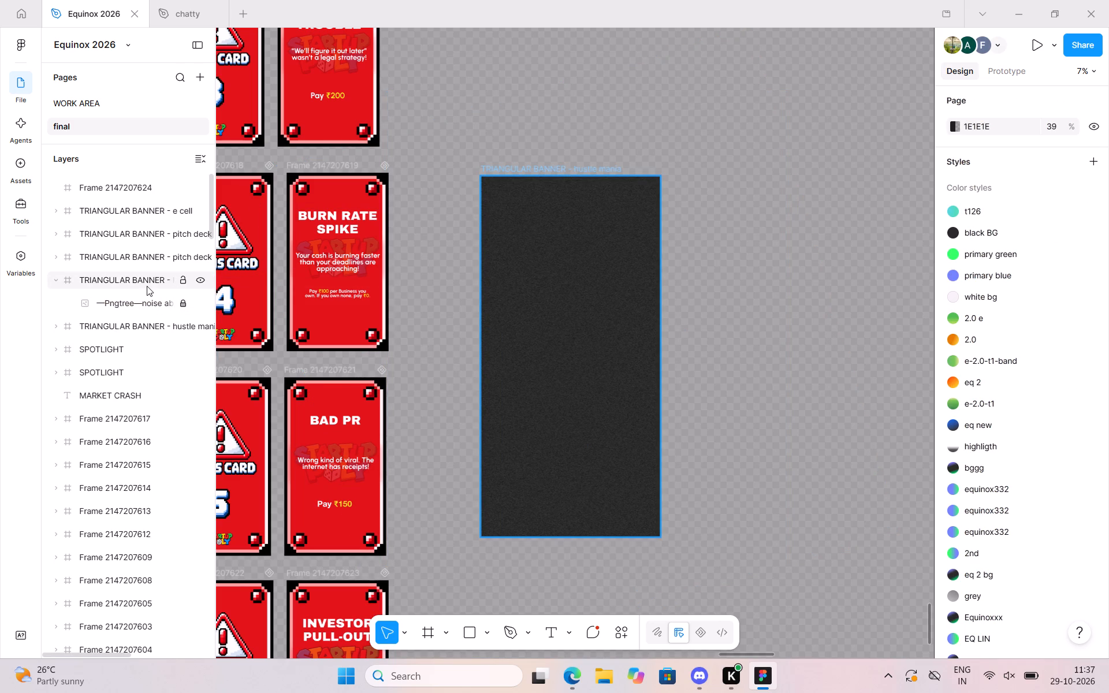
left_click(735, 303)
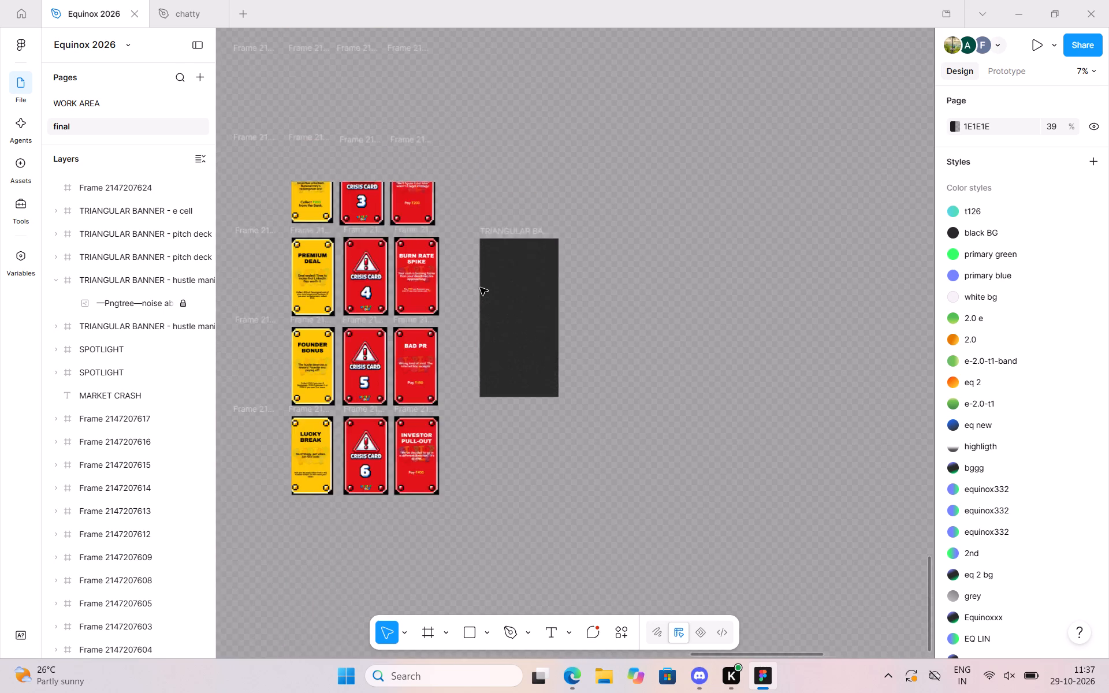
Duplicate the "Powered by paramanch." logo group at the base of the Brand Battles banner.
scroll(480, 288, "right", 4)
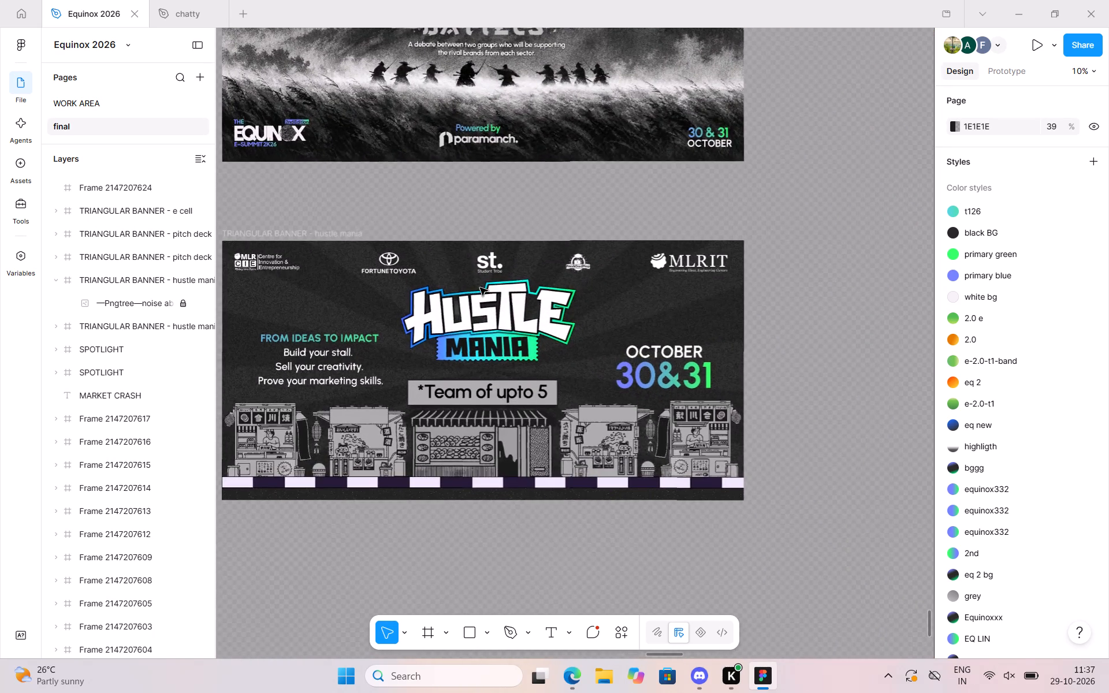
scroll(480, 288, "up", 1)
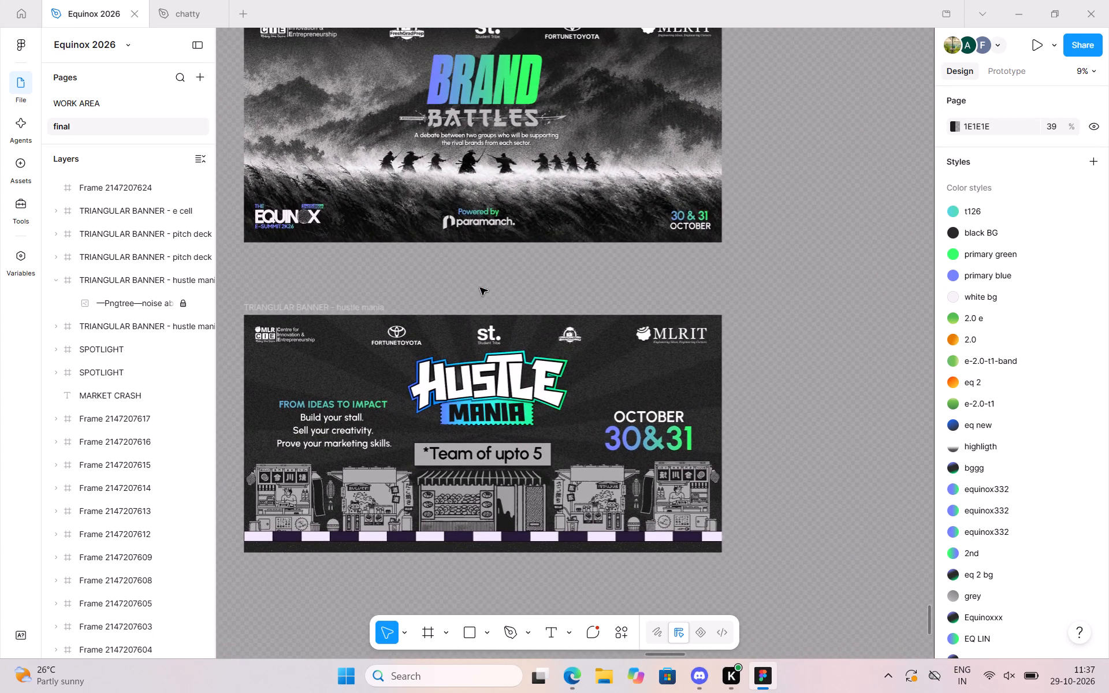
double_click(479, 216)
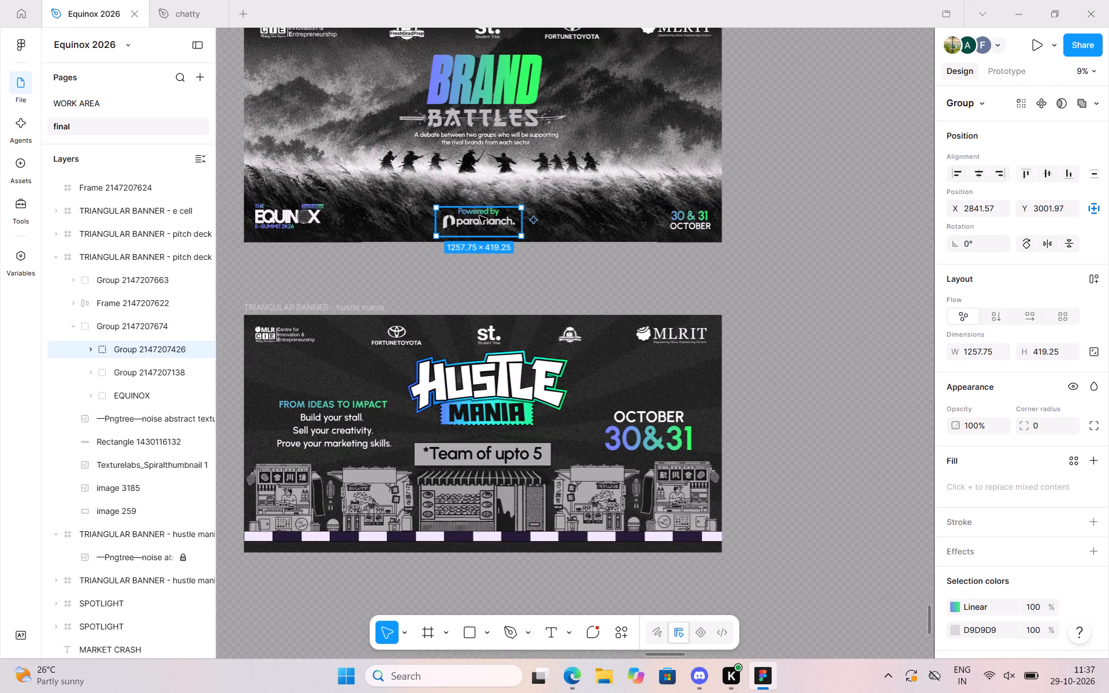
key("ctrl+d")
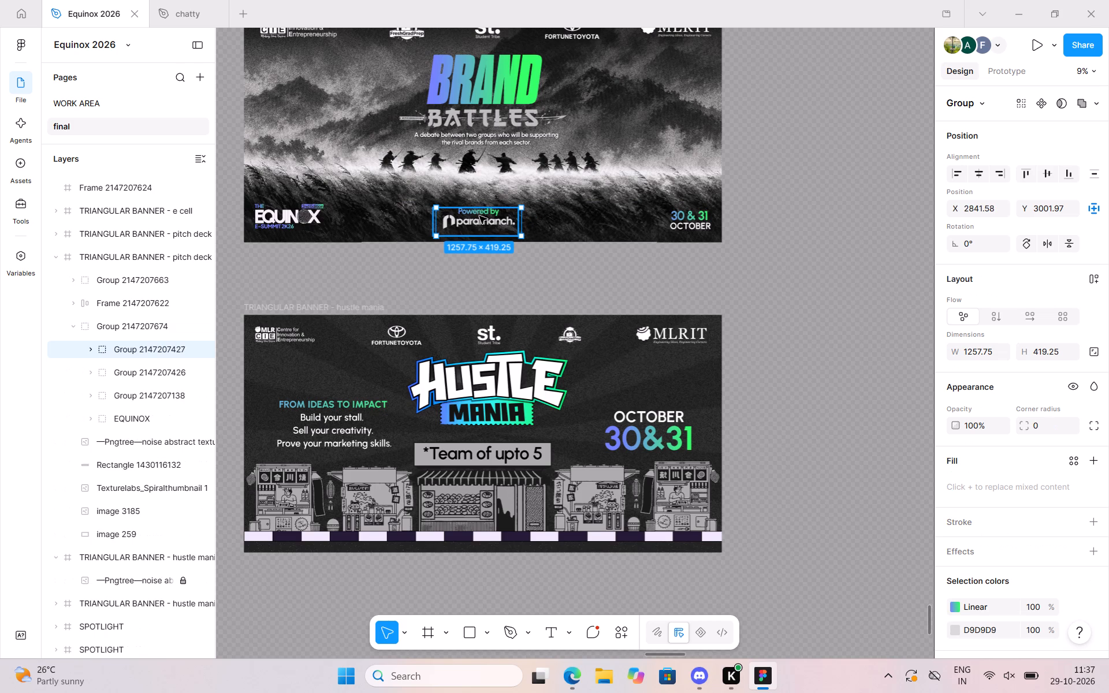
Move the duplicated "Powered by paramanch." group into the rotated dark banner, at about X 990, Y 2445.
left_click_drag(479, 216, 899, 403)
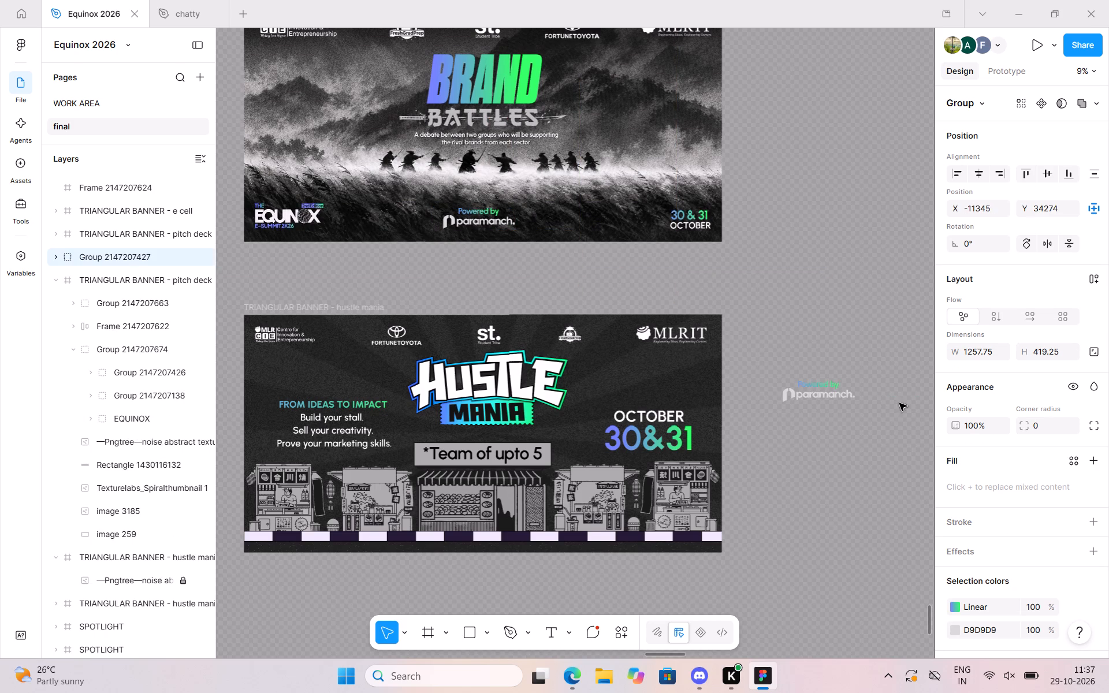
left_click_drag(899, 403, 980, 383)
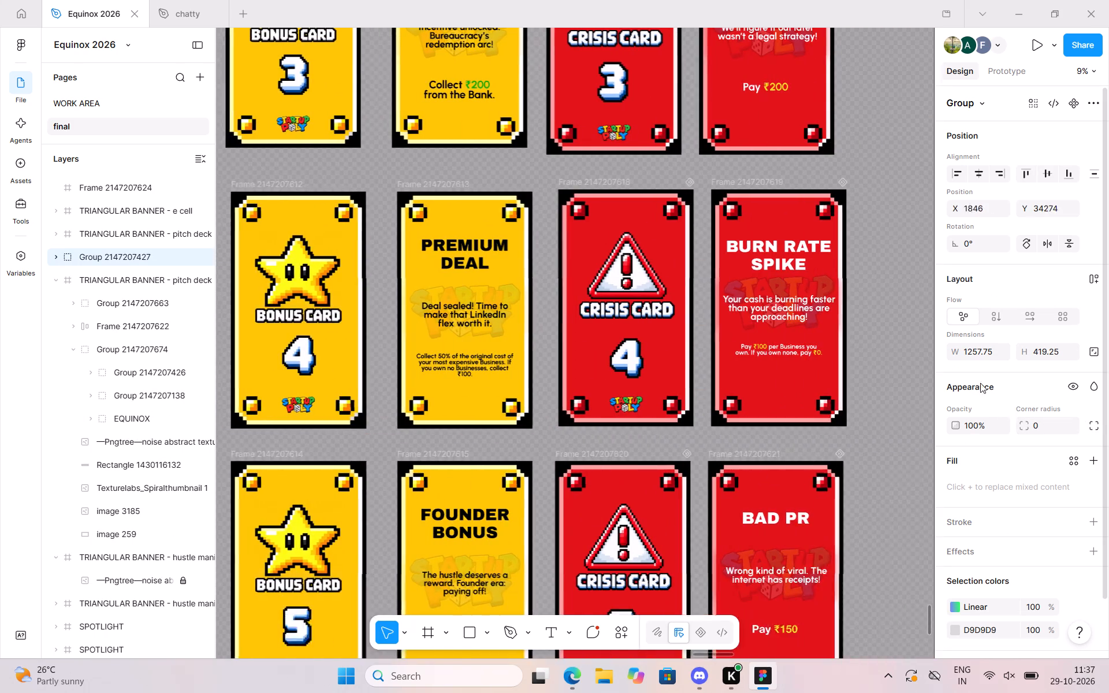
left_click_drag(980, 383, 634, 366)
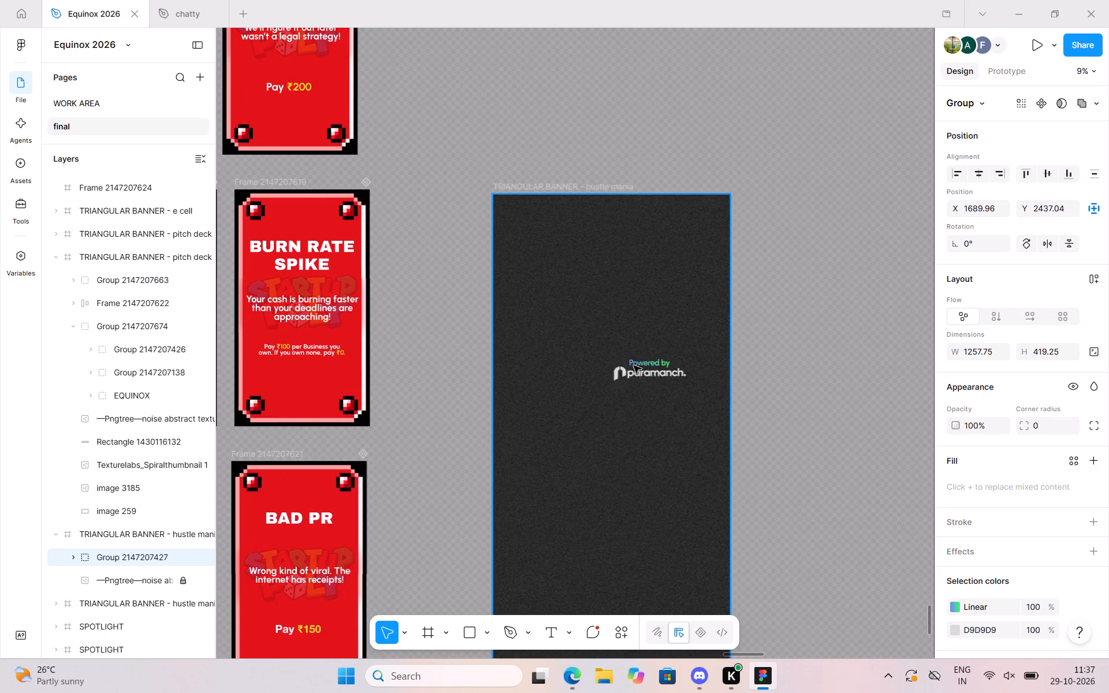
left_click_drag(634, 366, 606, 364)
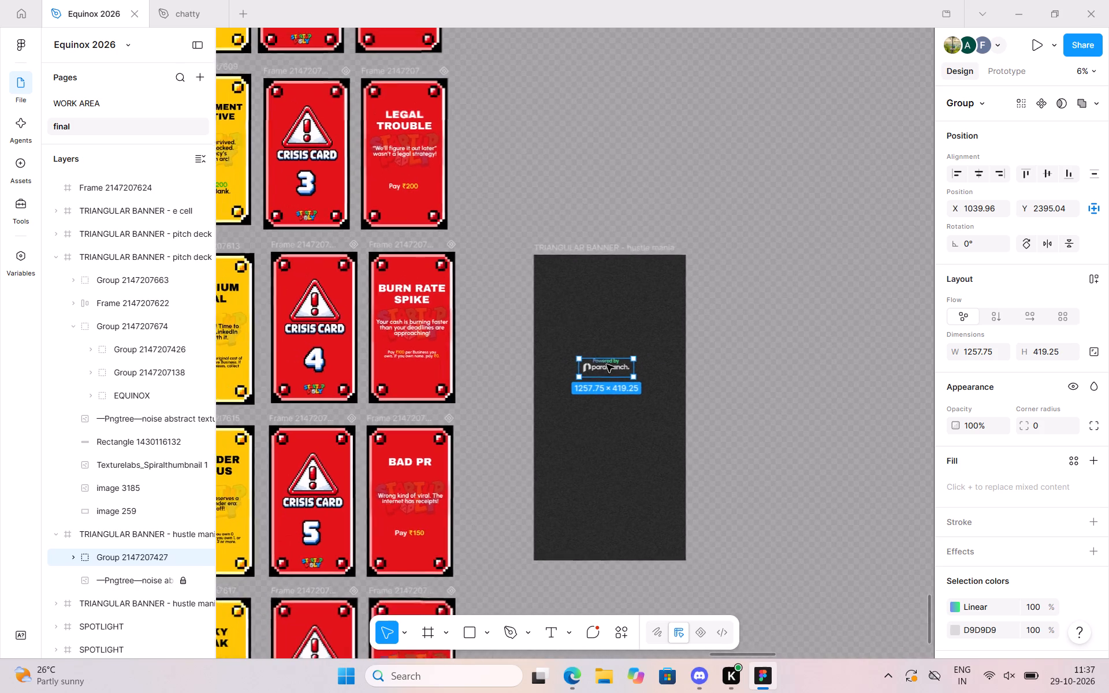
left_click(606, 364)
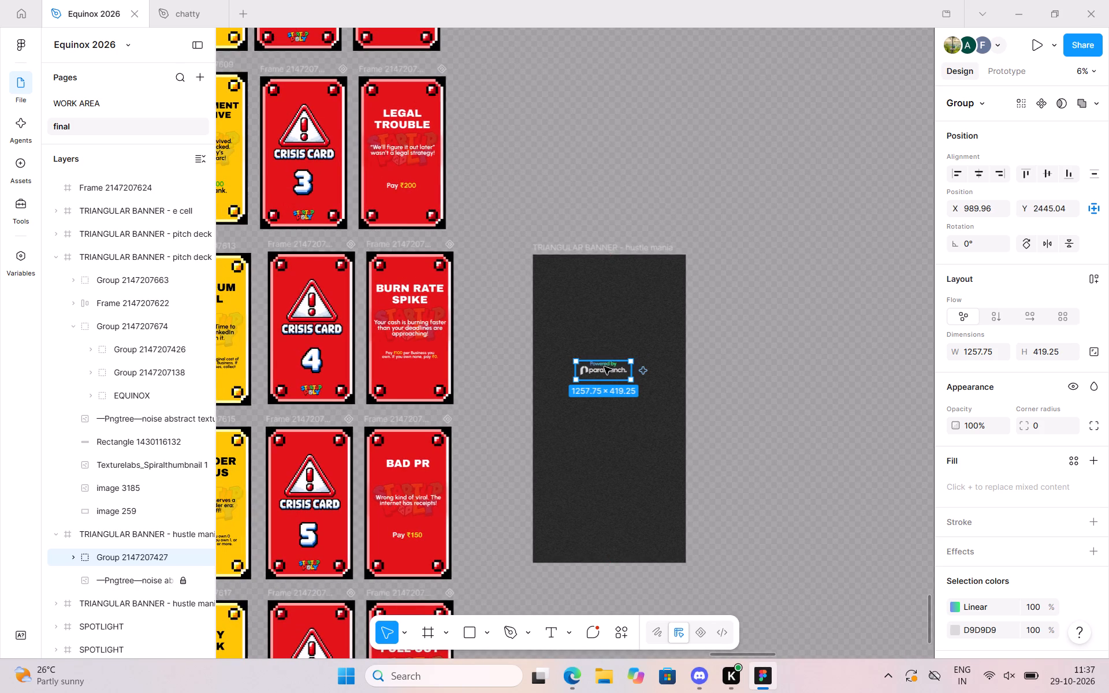
Change the rotated hustle mania banner's background fill to white.
left_click(612, 363)
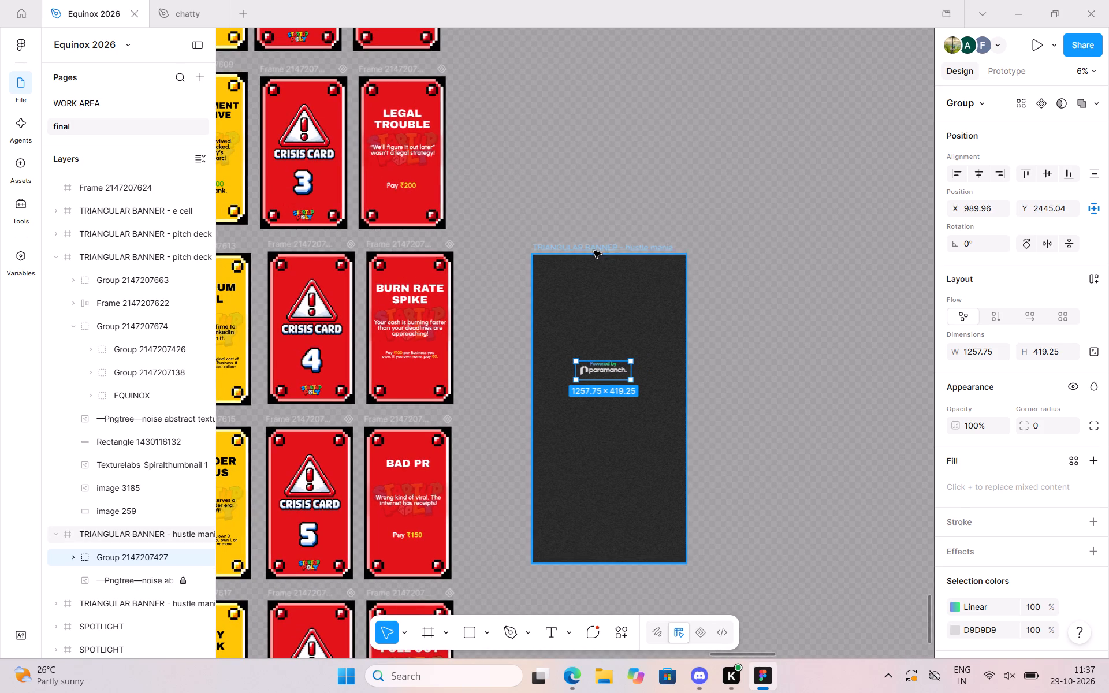
left_click(594, 251)
scroll(1043, 472, "down", 2)
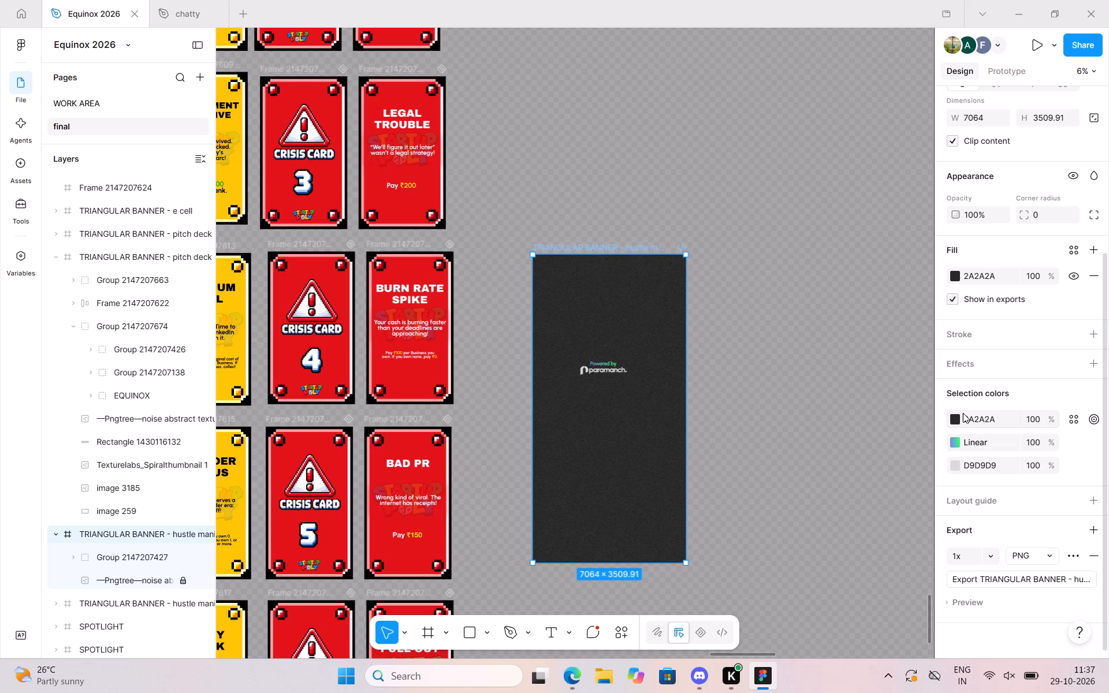
left_click(957, 420)
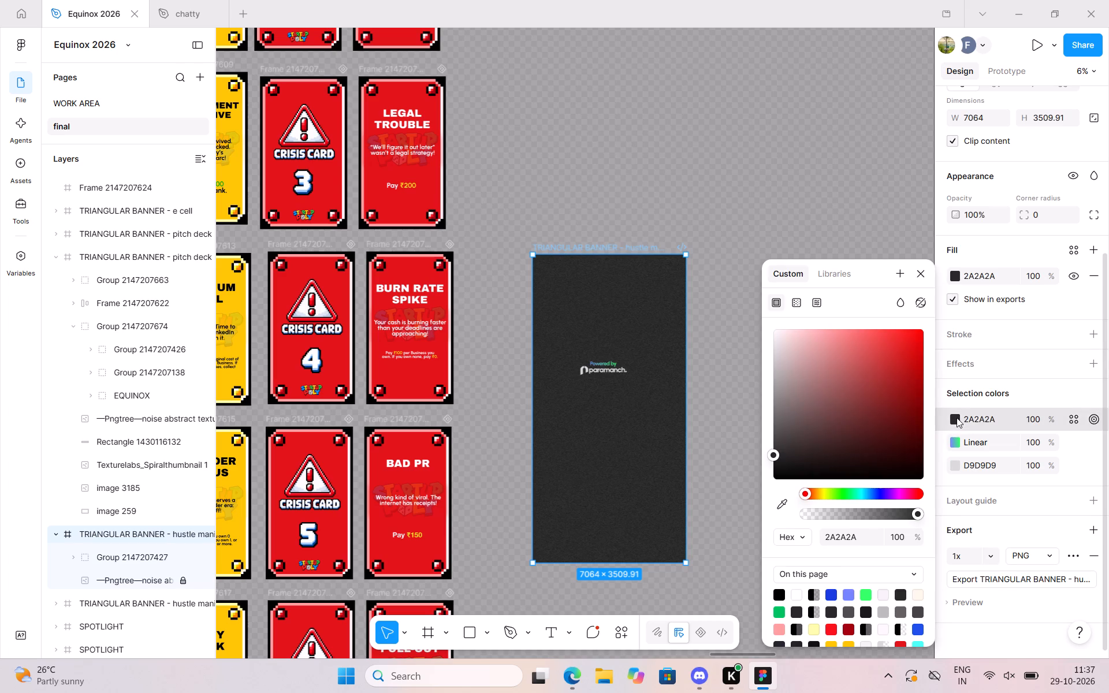
left_click_drag(775, 453, 781, 353)
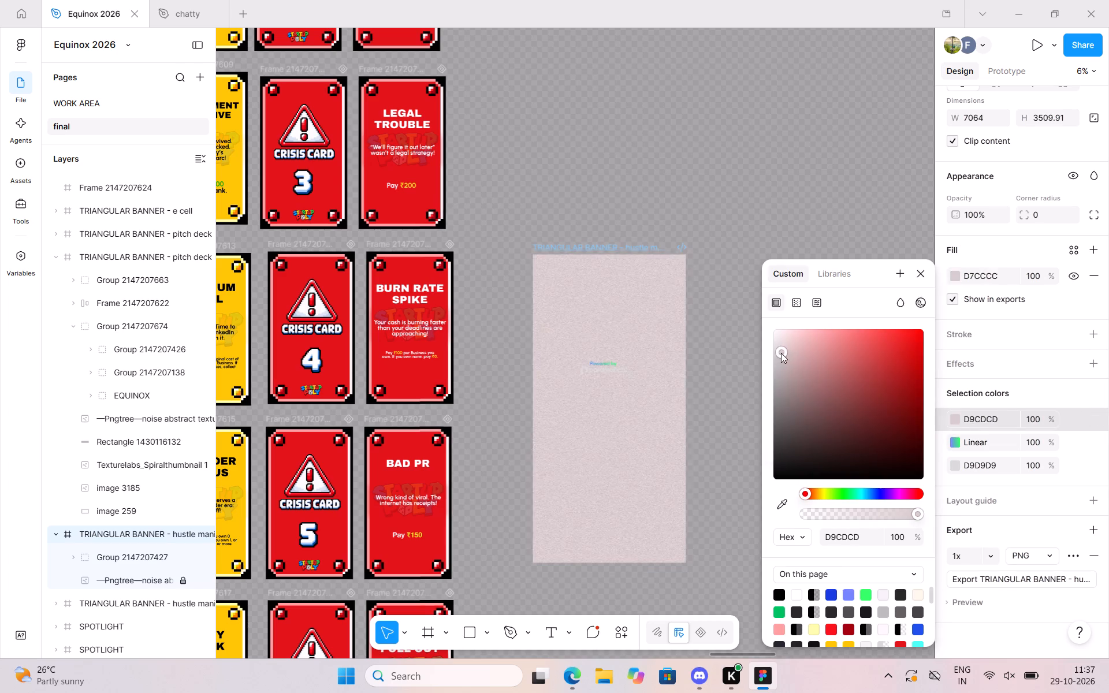
left_click_drag(781, 353, 780, 326)
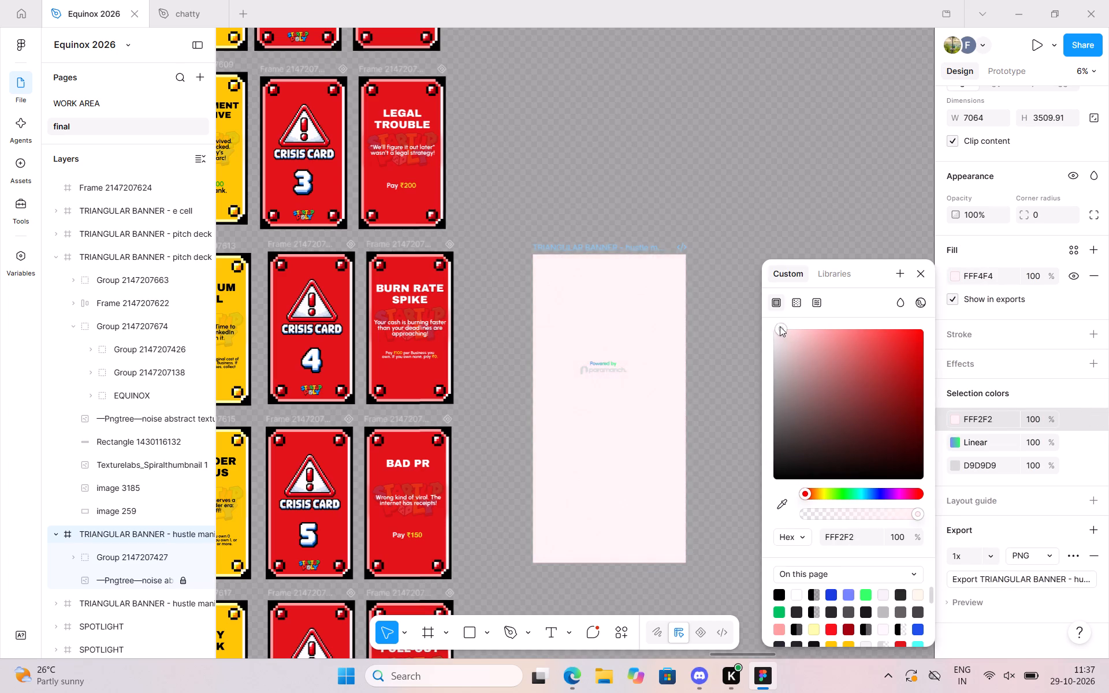
left_click_drag(780, 326, 779, 329)
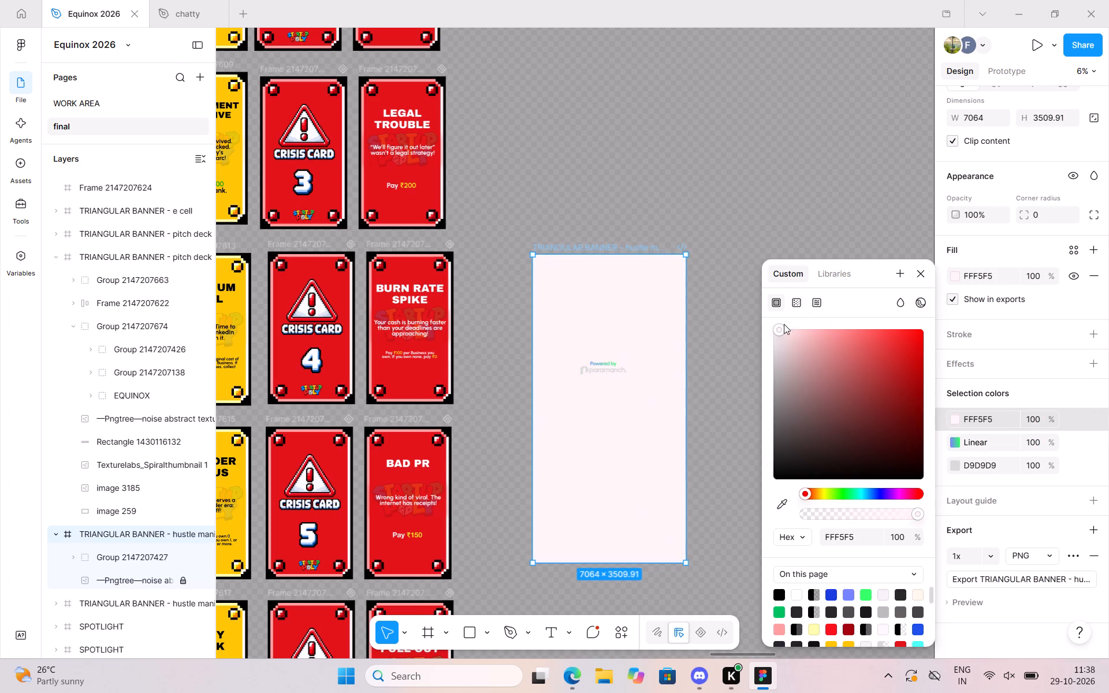
left_click_drag(777, 331, 766, 321)
left_click(734, 241)
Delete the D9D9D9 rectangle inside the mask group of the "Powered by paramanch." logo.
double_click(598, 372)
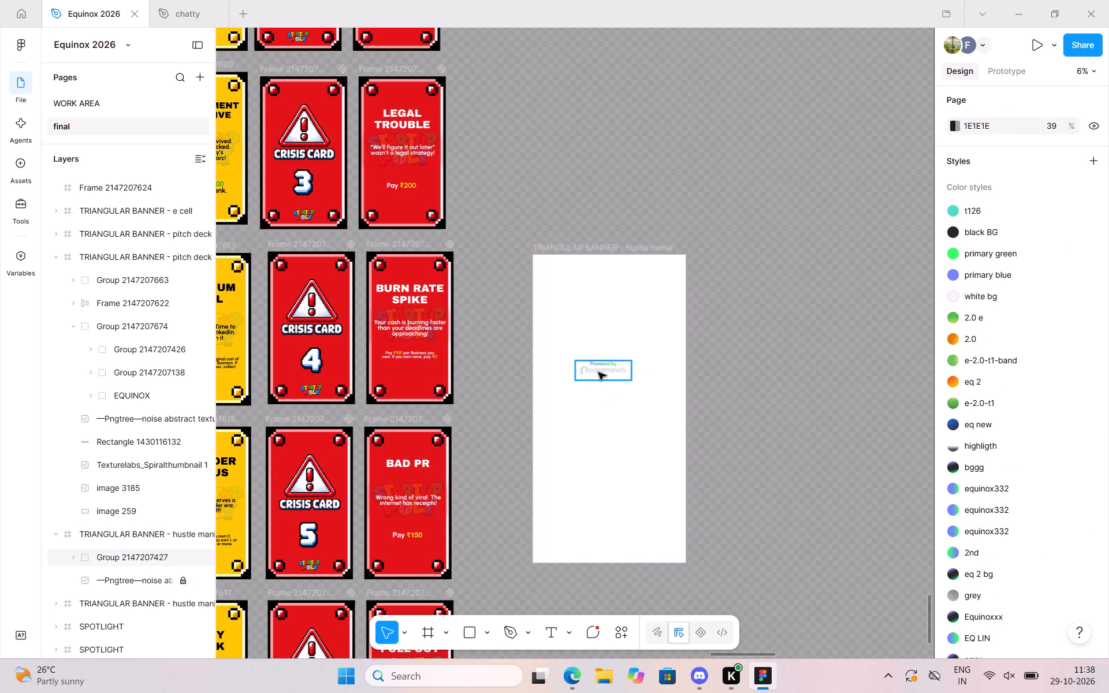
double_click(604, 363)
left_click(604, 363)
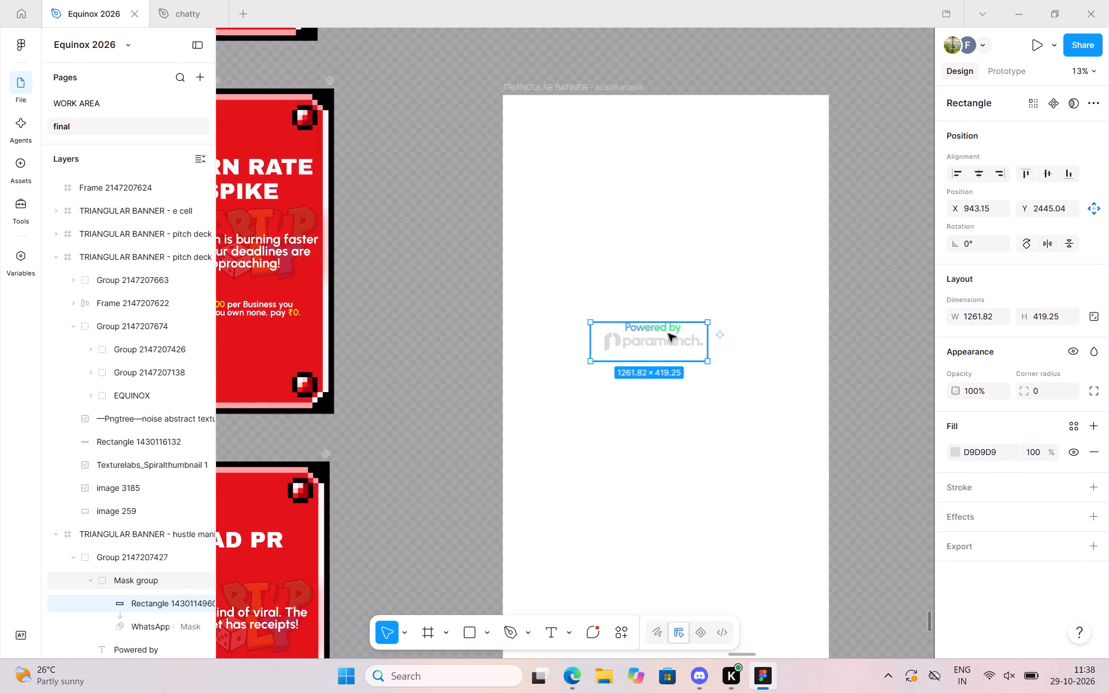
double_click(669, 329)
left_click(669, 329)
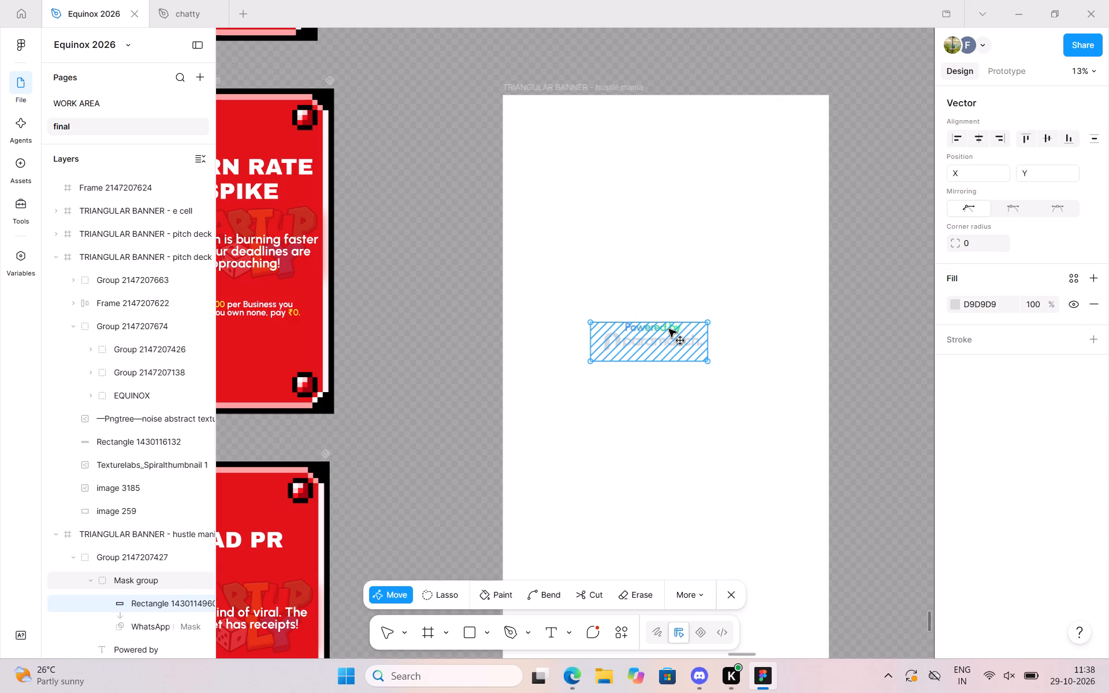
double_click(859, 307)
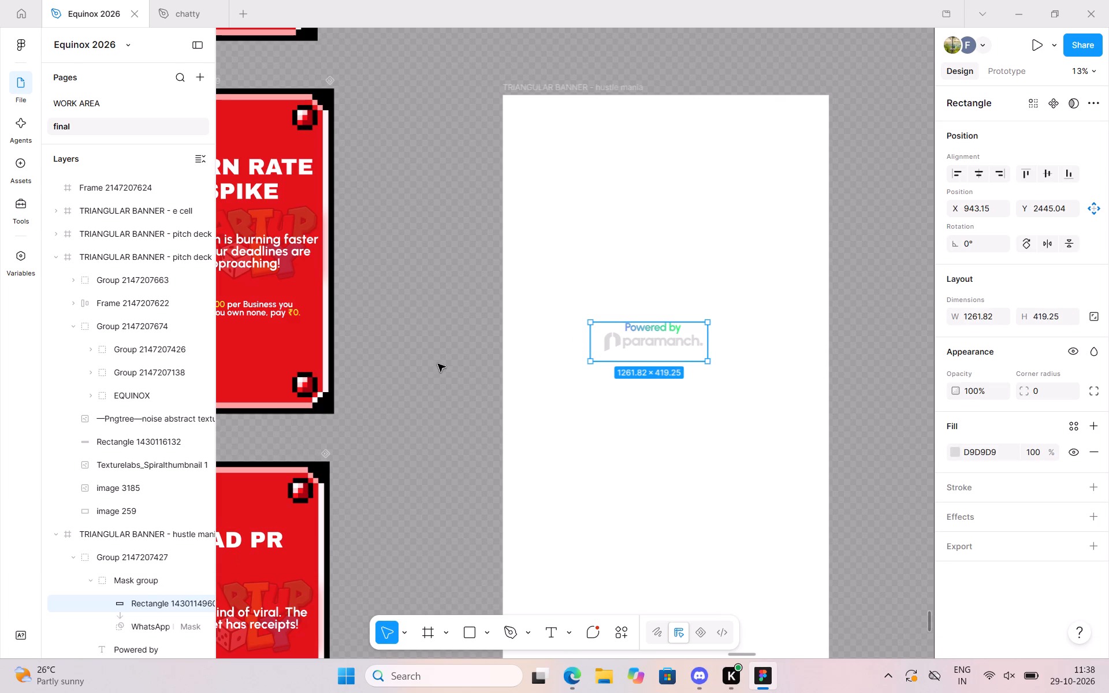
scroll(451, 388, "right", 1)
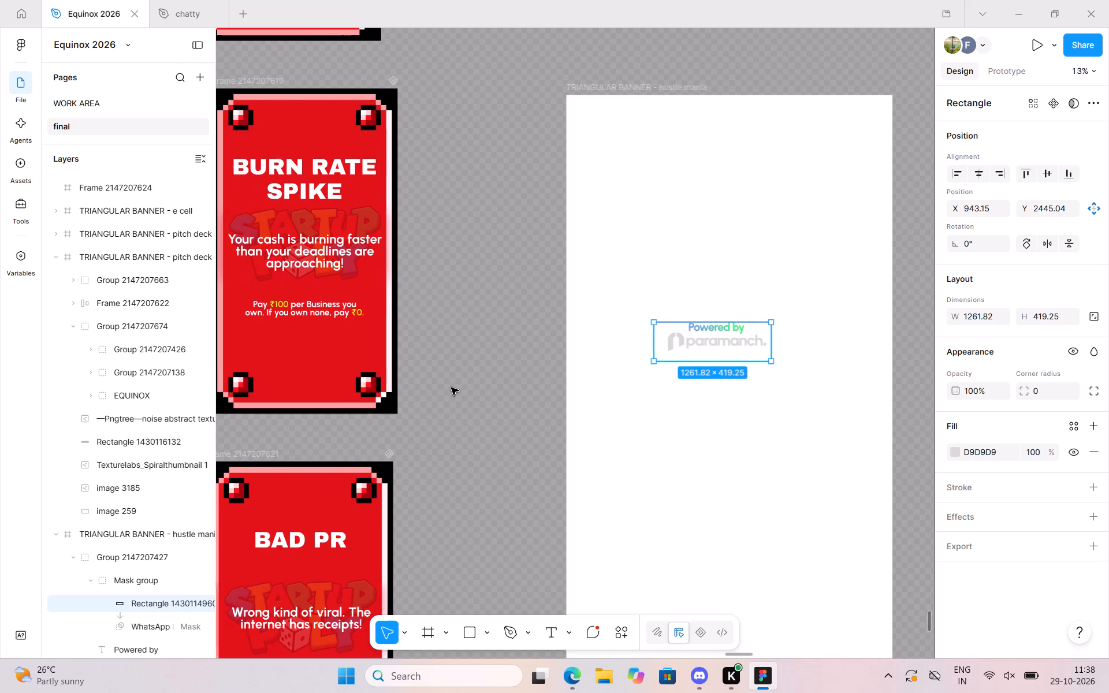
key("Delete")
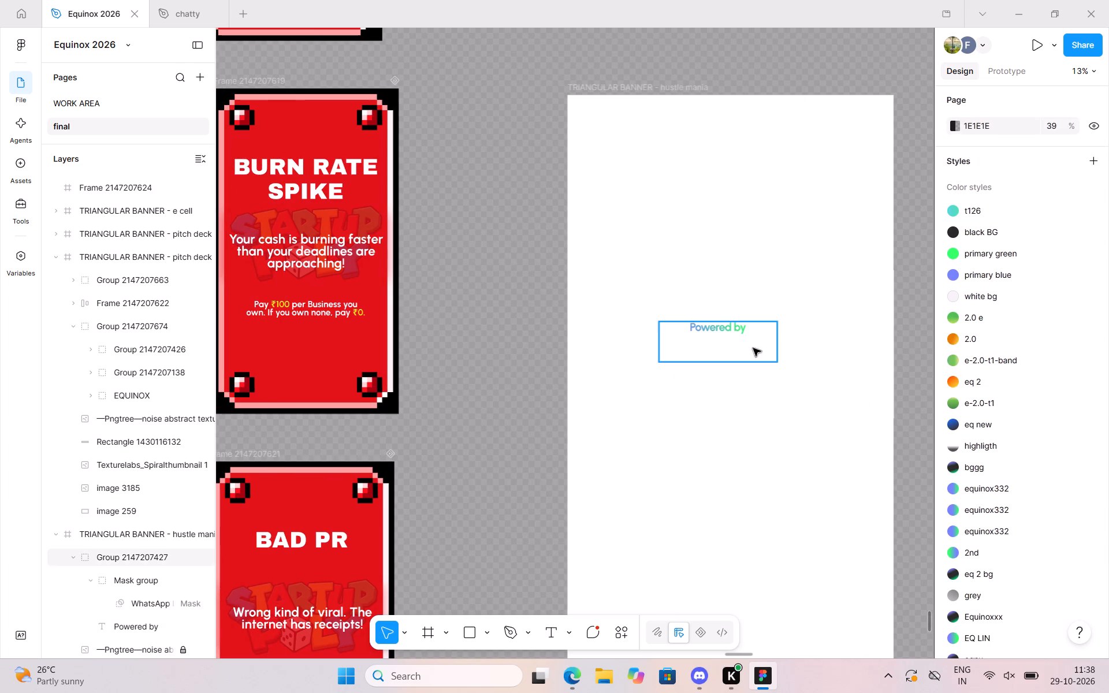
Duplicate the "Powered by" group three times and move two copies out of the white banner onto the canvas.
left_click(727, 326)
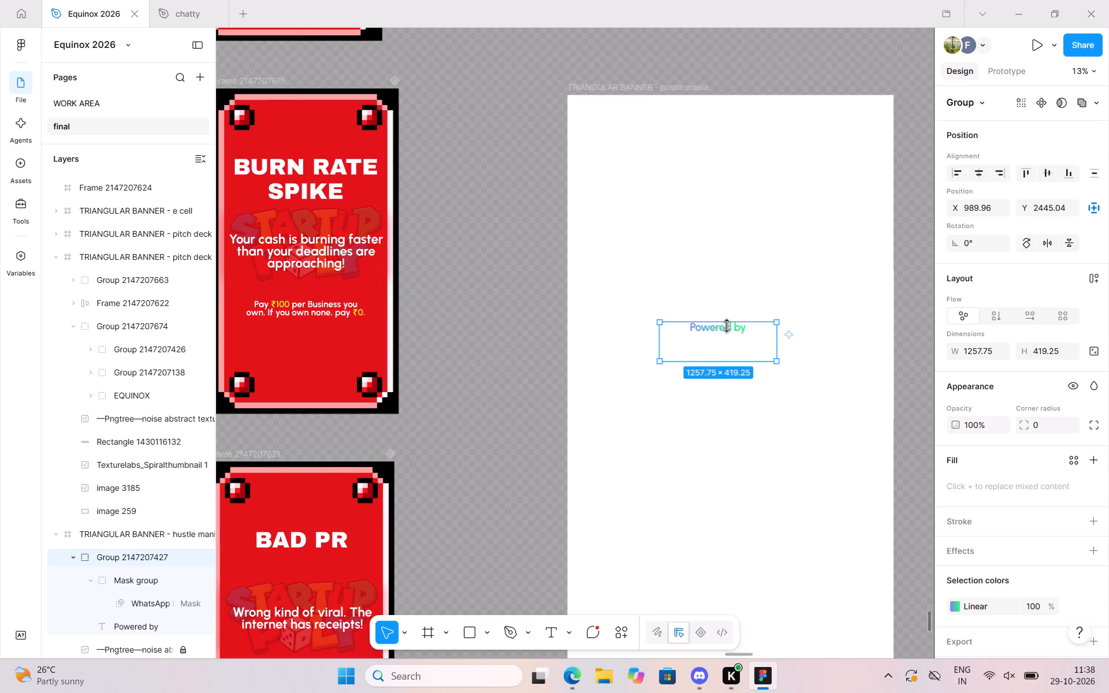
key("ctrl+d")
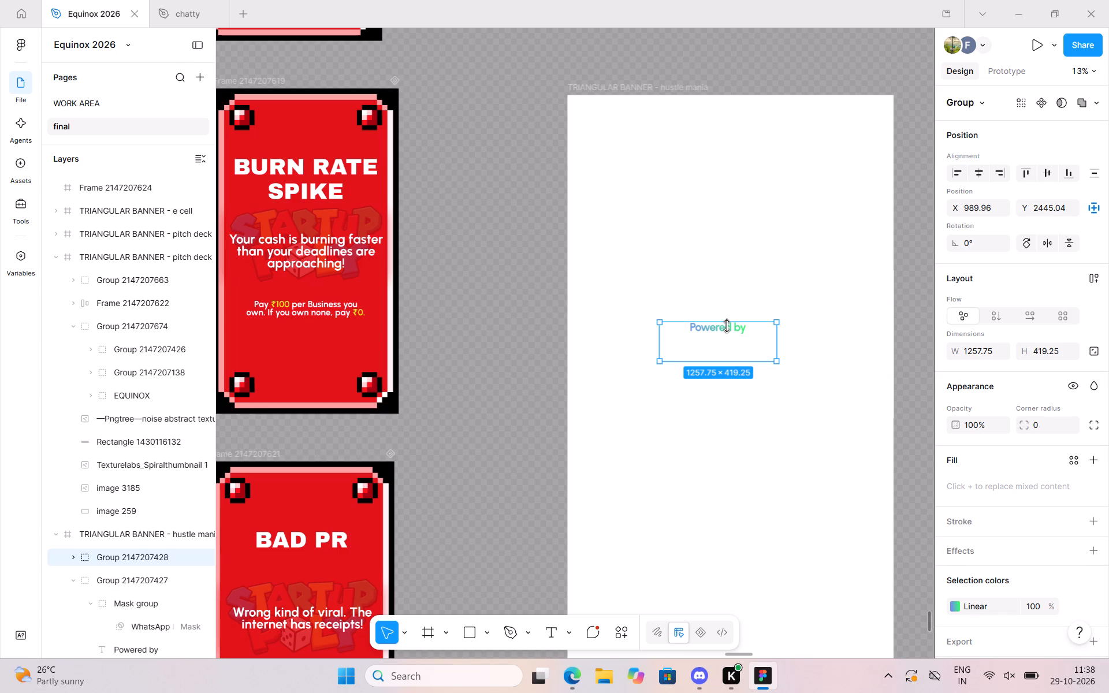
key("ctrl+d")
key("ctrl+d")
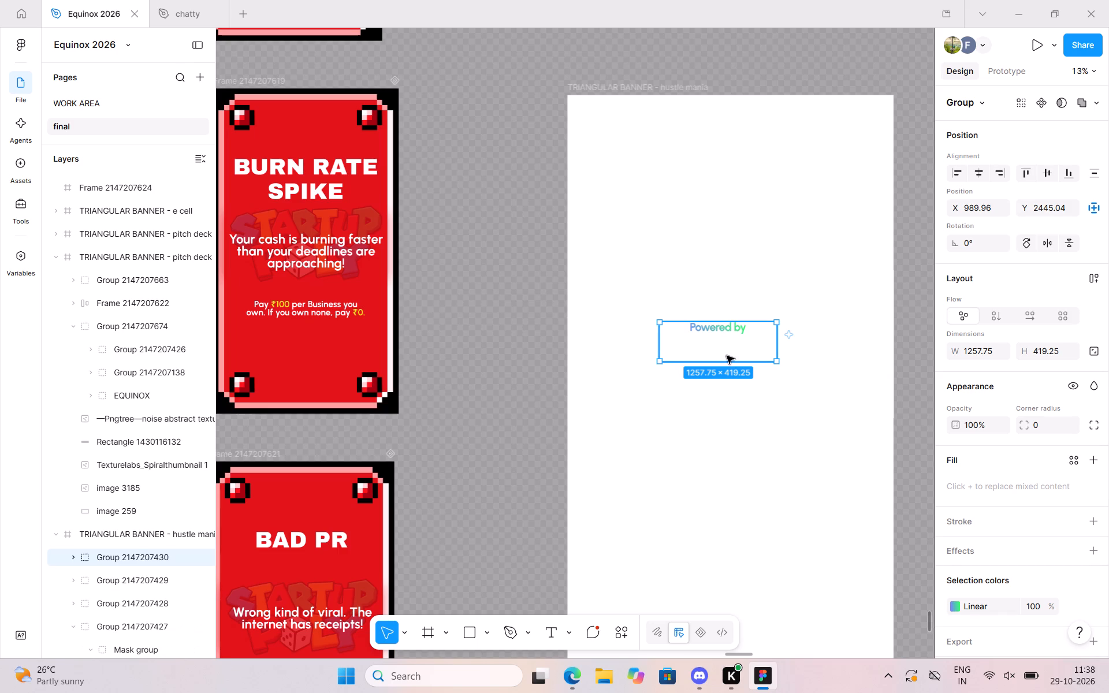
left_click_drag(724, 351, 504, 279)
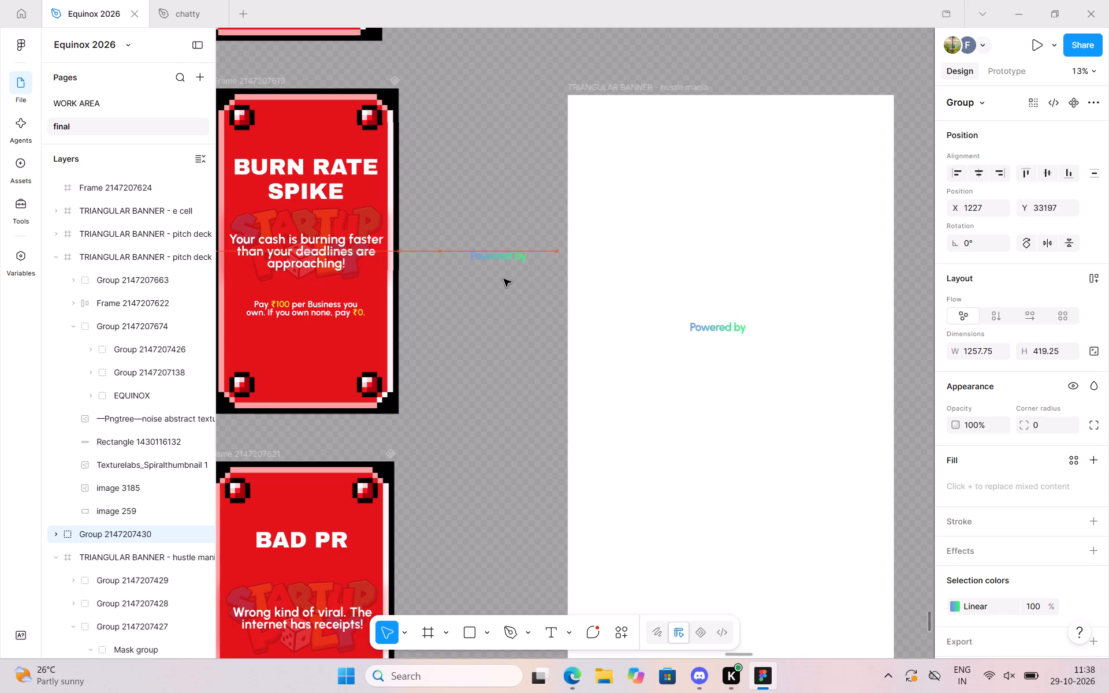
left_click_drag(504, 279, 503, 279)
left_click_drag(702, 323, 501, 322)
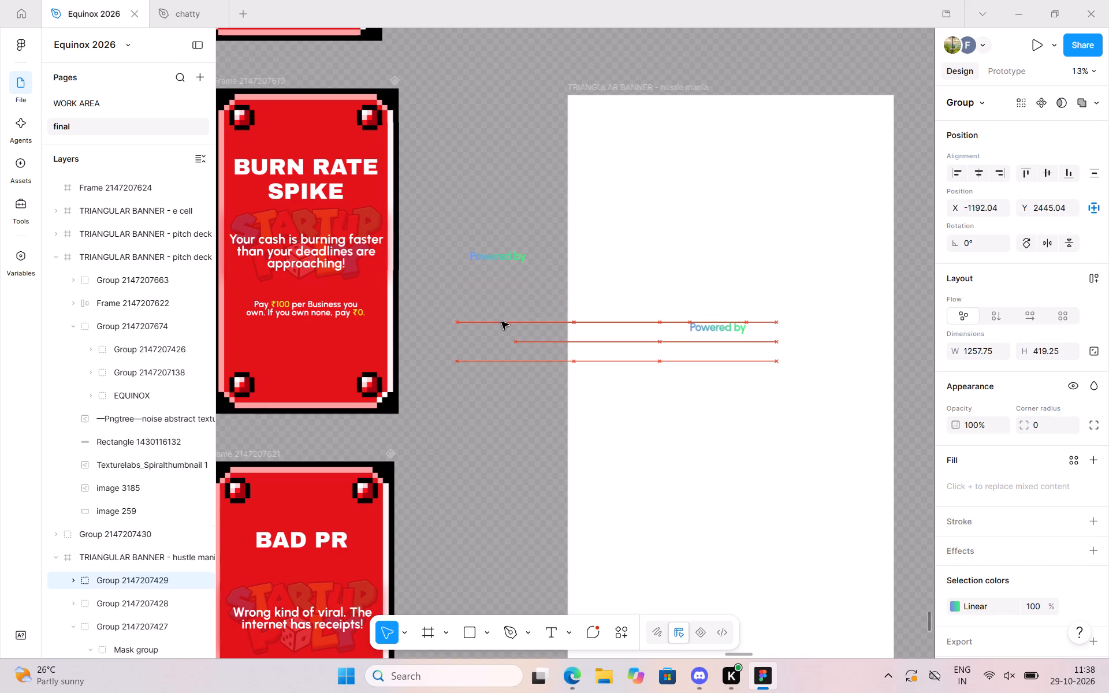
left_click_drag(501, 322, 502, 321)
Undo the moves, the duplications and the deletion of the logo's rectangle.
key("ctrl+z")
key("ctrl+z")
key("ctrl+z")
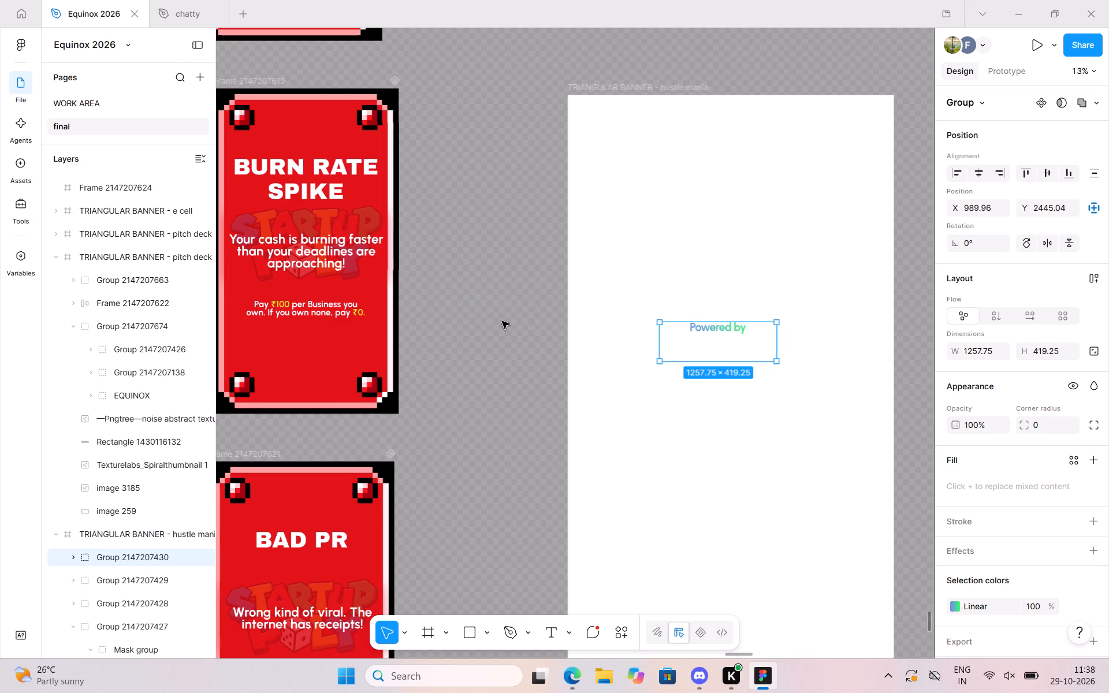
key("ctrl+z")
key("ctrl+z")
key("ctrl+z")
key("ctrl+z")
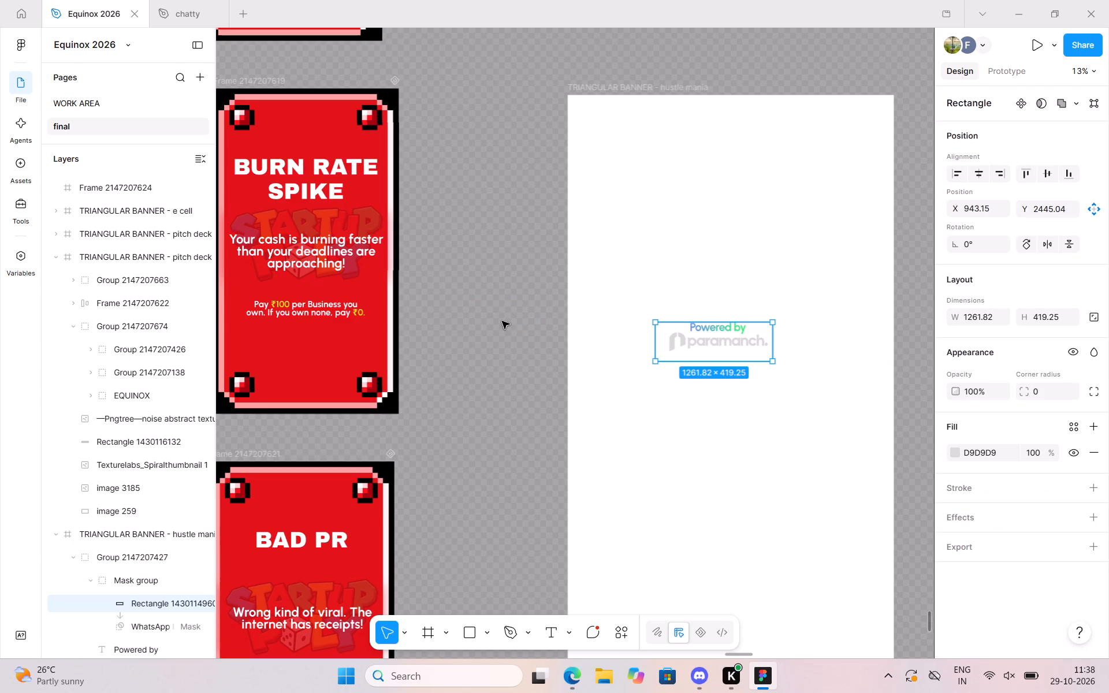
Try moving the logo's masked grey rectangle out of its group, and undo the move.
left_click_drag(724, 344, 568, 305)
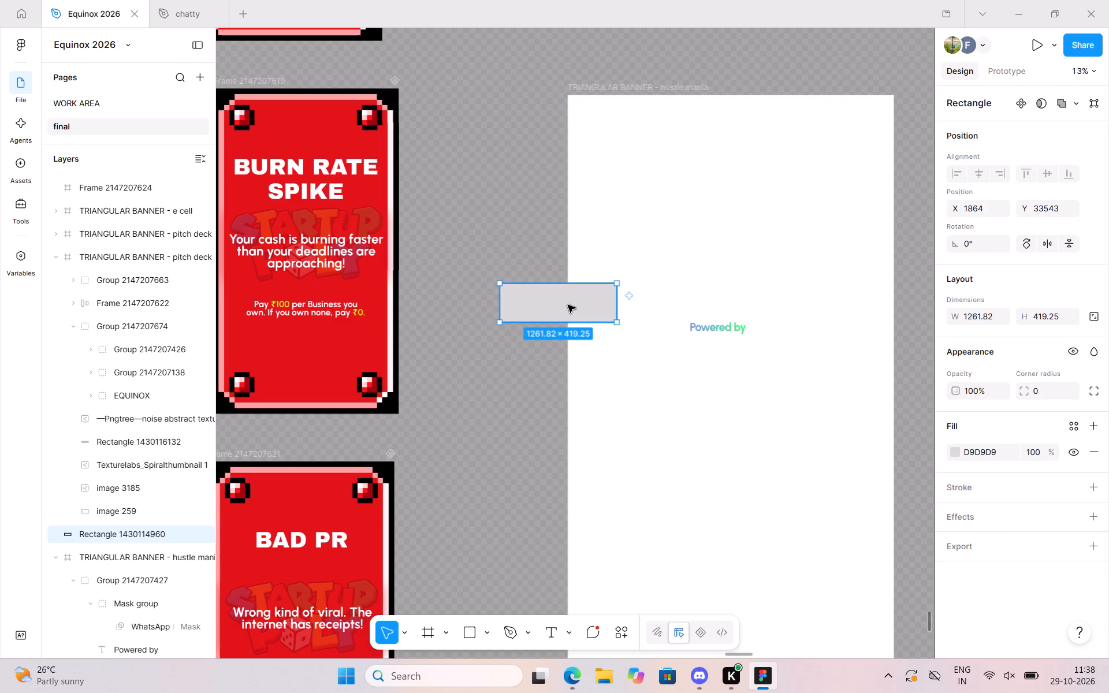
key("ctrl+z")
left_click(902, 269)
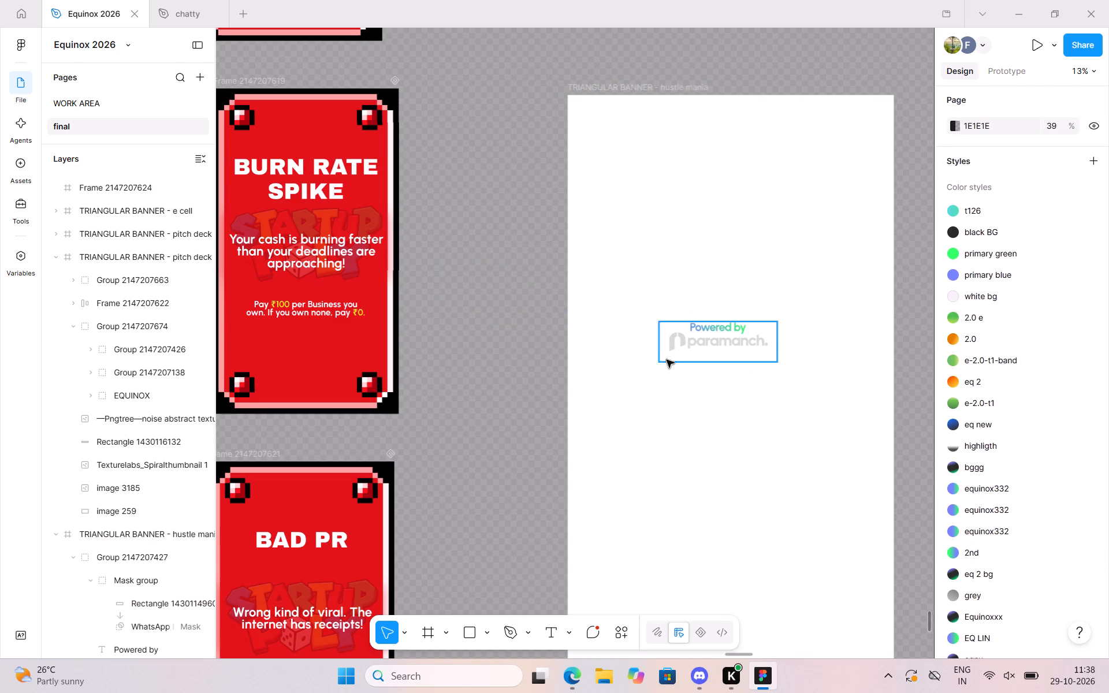
Move the whole "Powered by paramanch." group out of the banner onto the canvas beside it, at about X 1061, Y 33644.
left_click(741, 334)
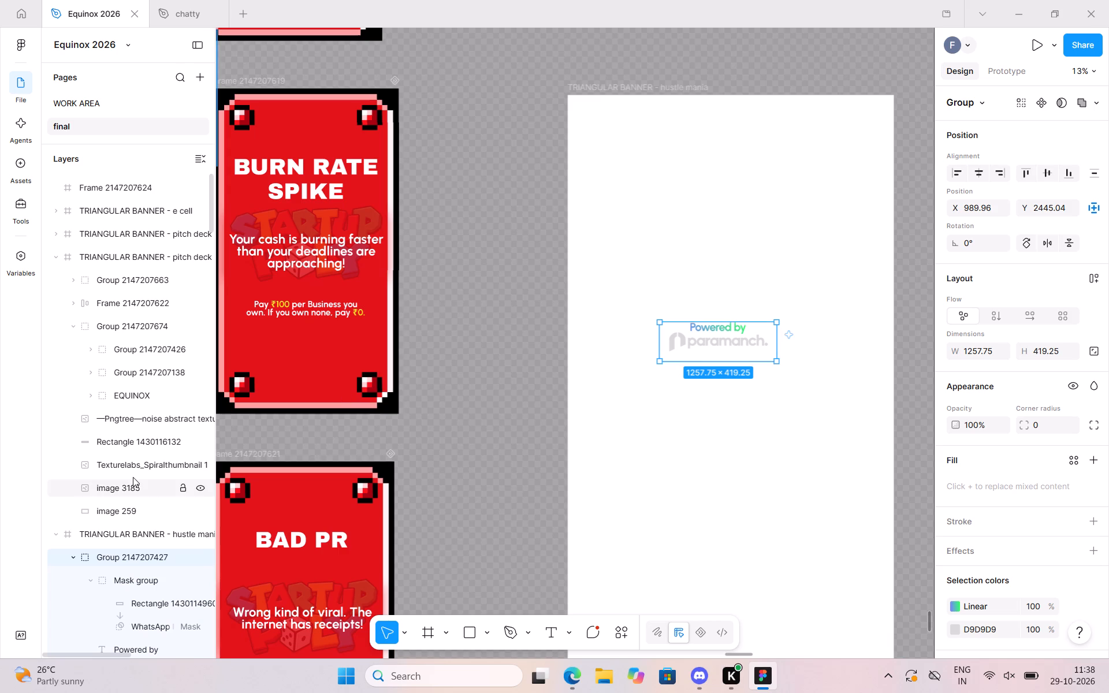
left_click(74, 554)
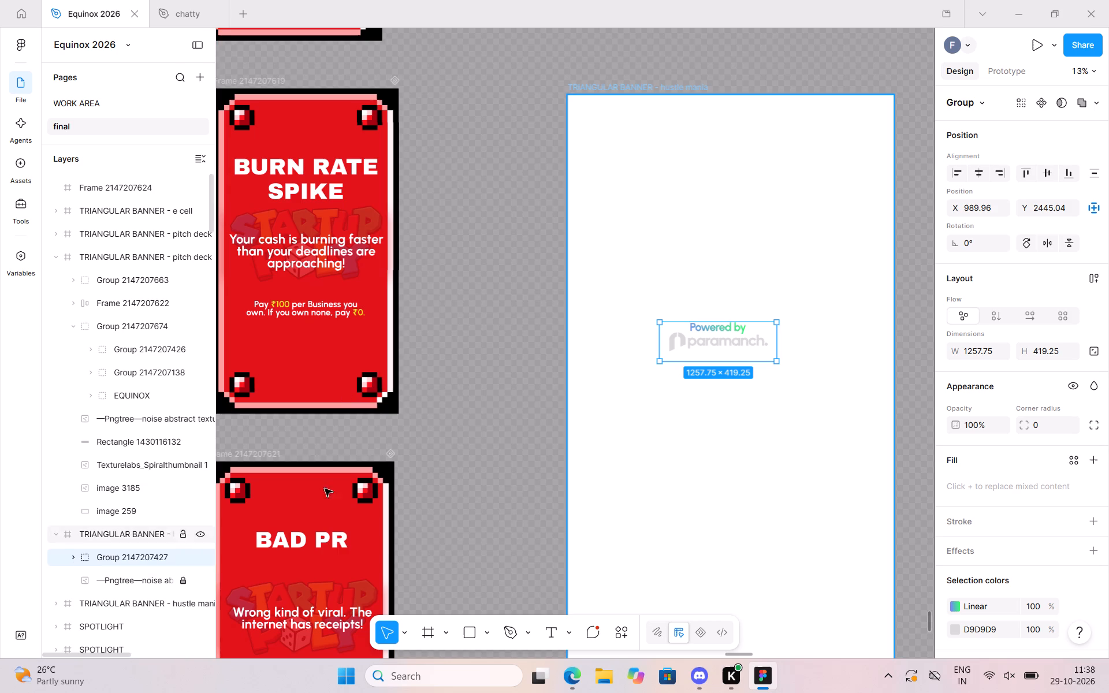
left_click_drag(746, 331, 508, 300)
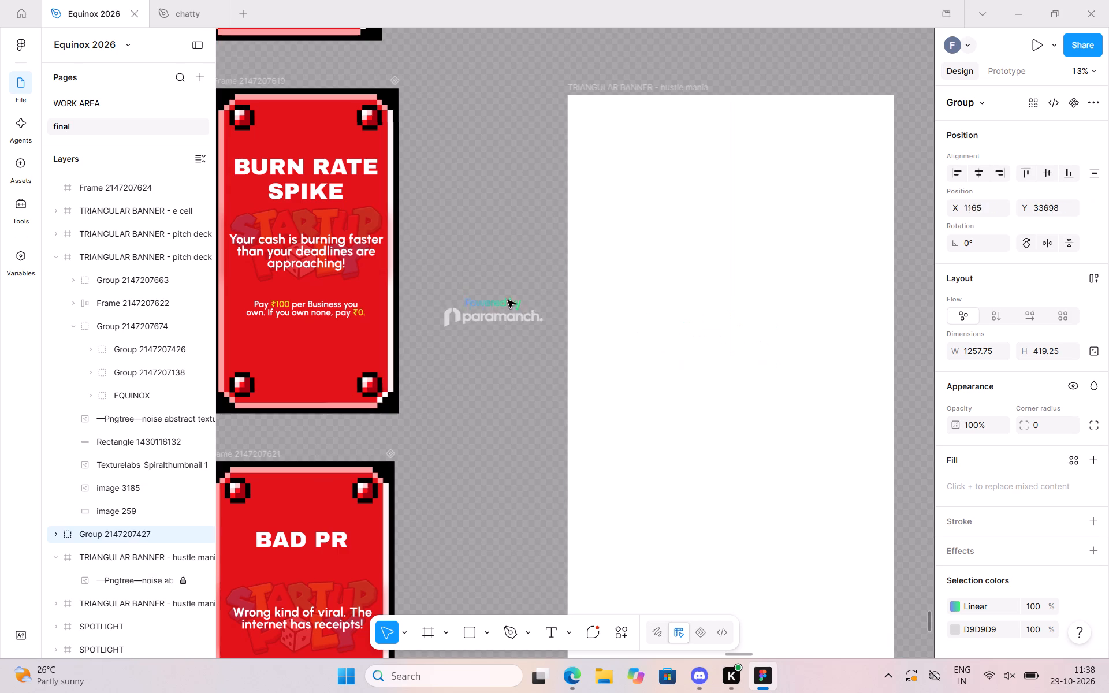
left_click_drag(508, 300, 508, 301)
left_click(489, 298)
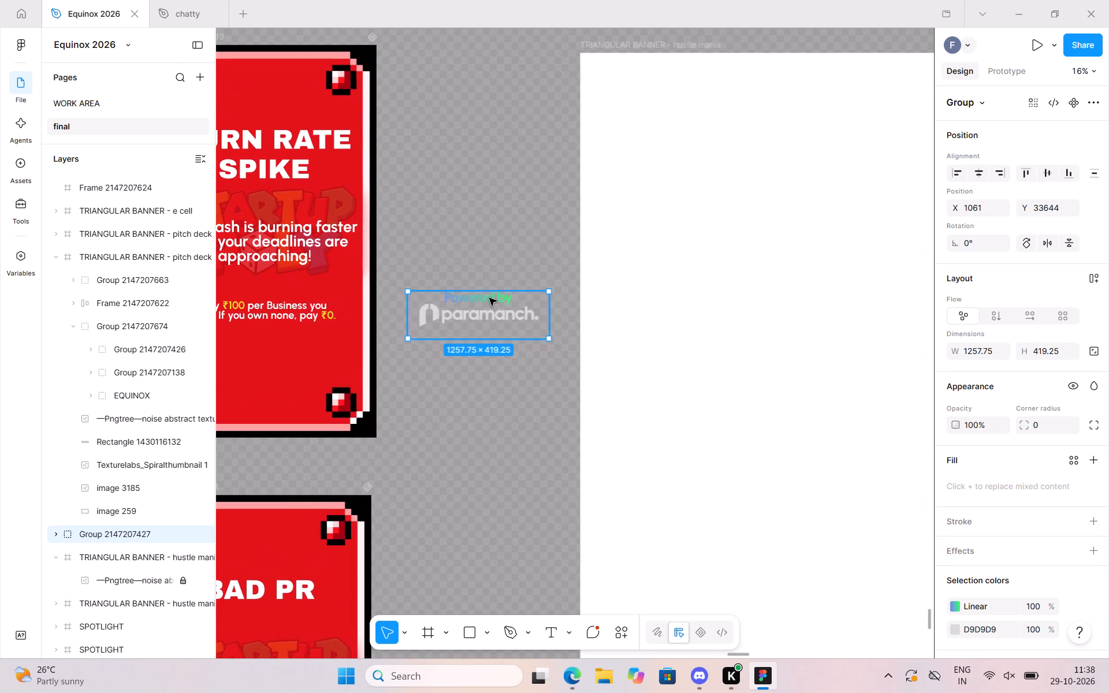
Delete the "Powered by" text layer from the paramanch. logo group.
left_click(57, 532)
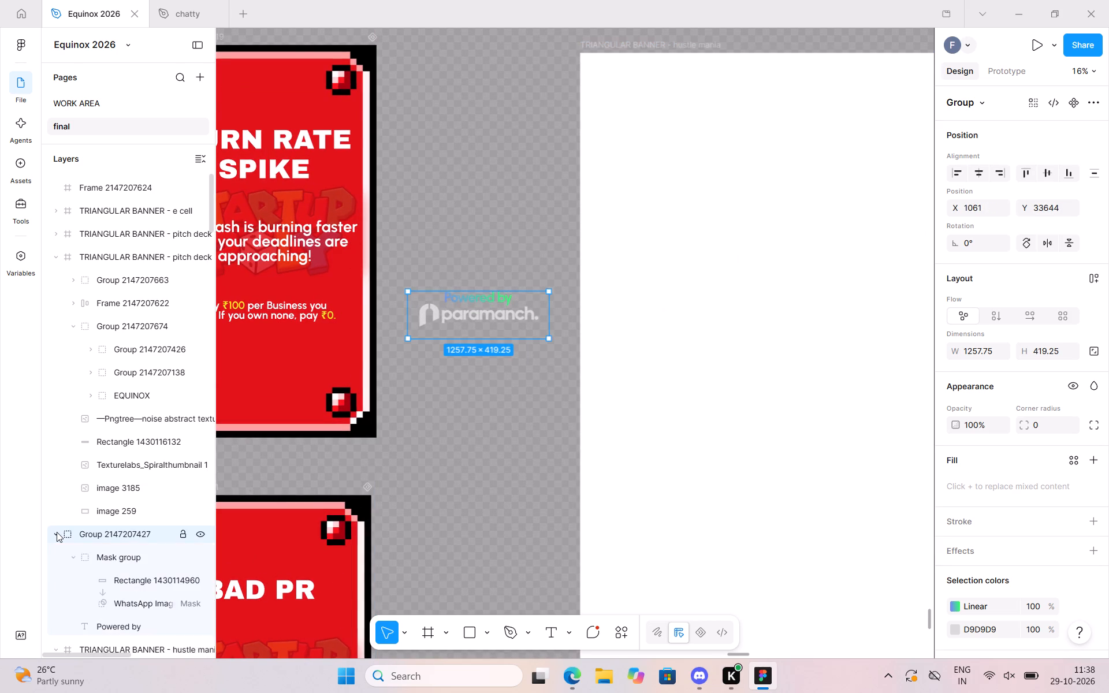
scroll(57, 532, "down", 1)
left_click(120, 516)
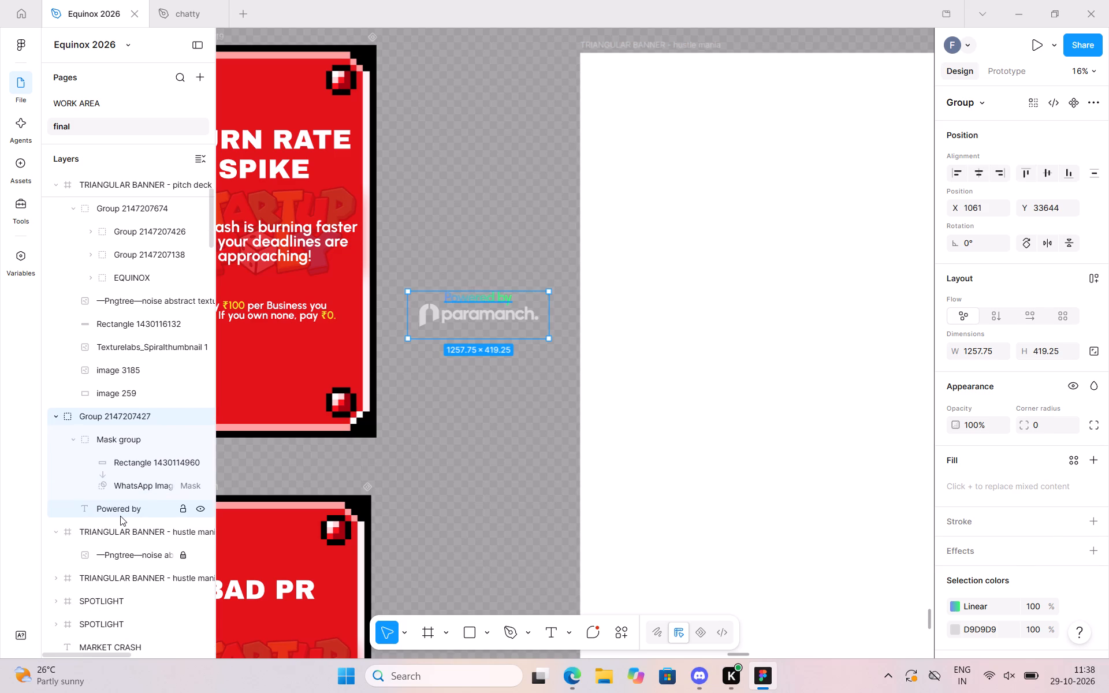
key("Delete")
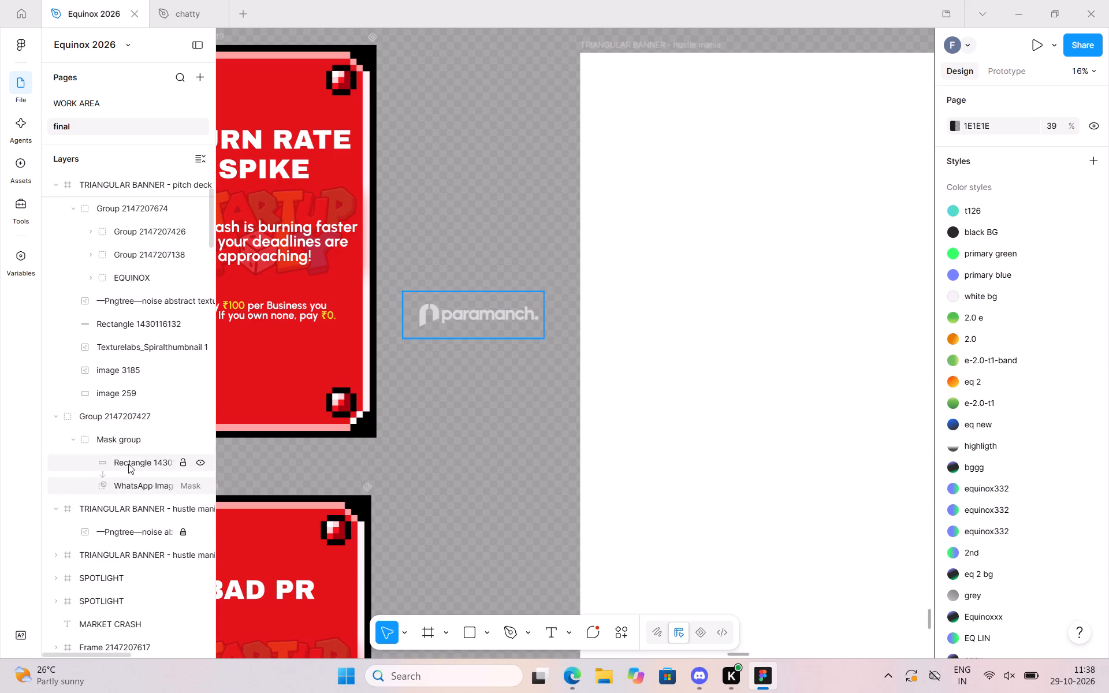
Set the fill of the rectangle in the paramanch. logo's mask group to black, 000000.
left_click(128, 464)
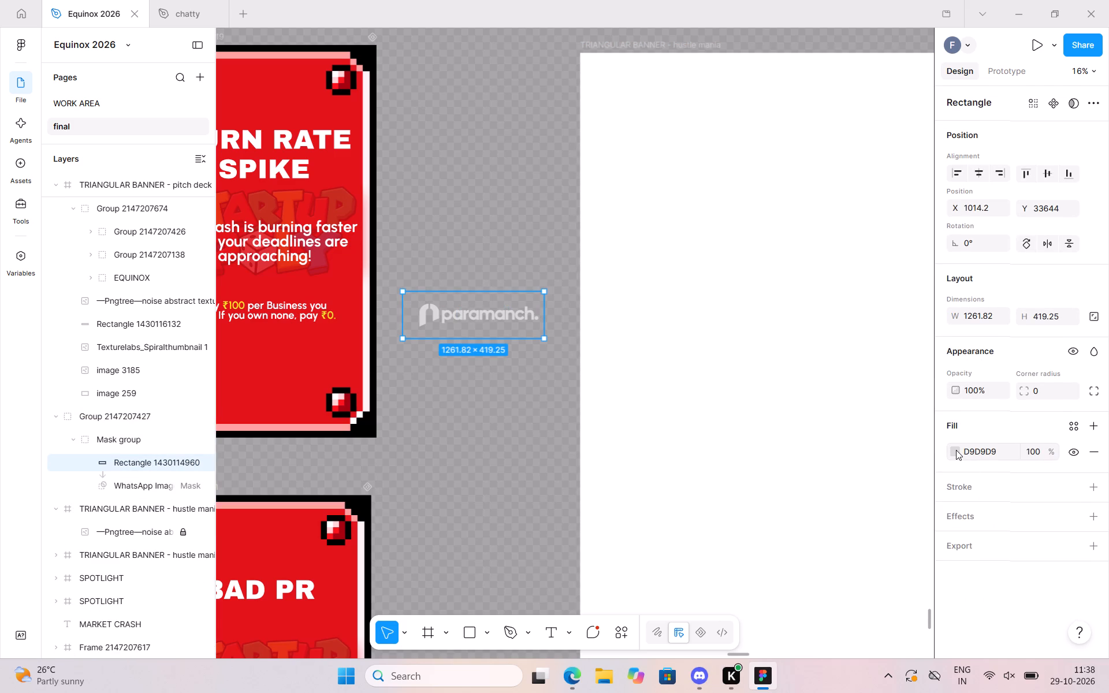
left_click(956, 450)
left_click_drag(773, 353, 772, 352)
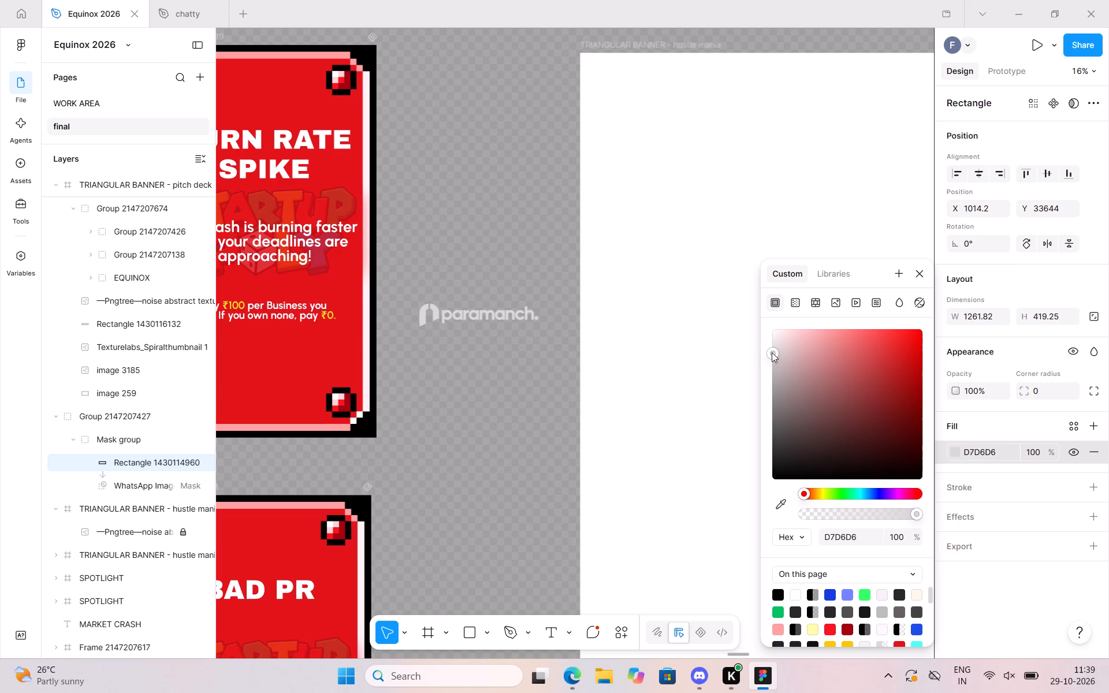
left_click_drag(772, 352, 765, 493)
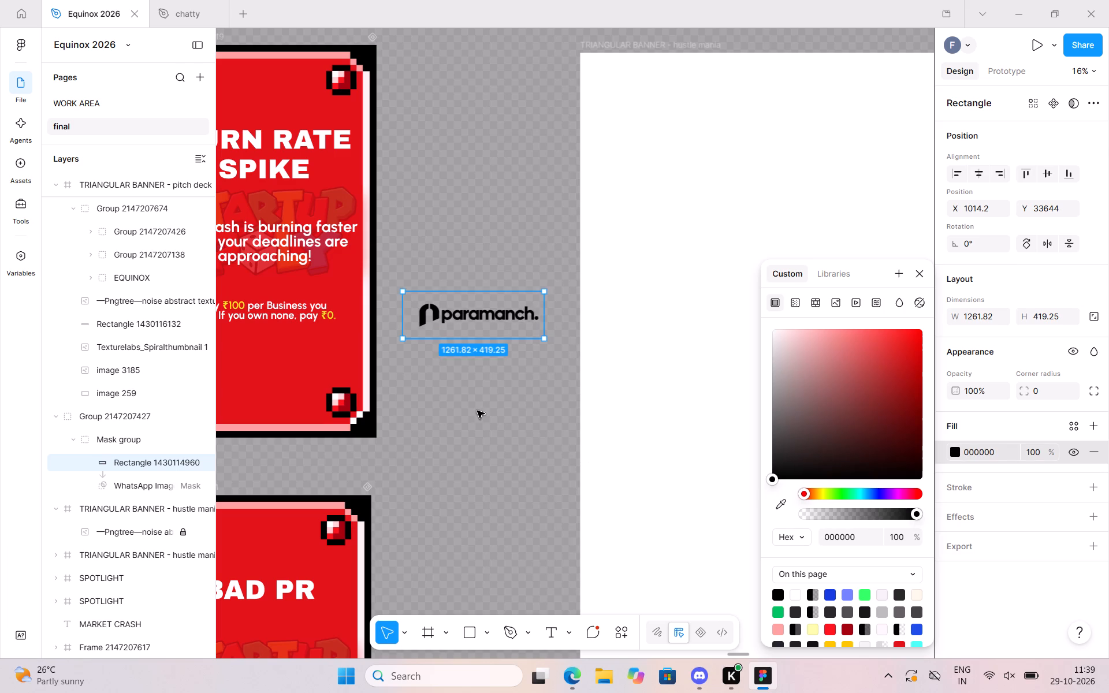
left_click(477, 411)
Move the black paramanch. logo group into the white banner, at about X 760, Y 2352.
left_click_drag(483, 301, 658, 284)
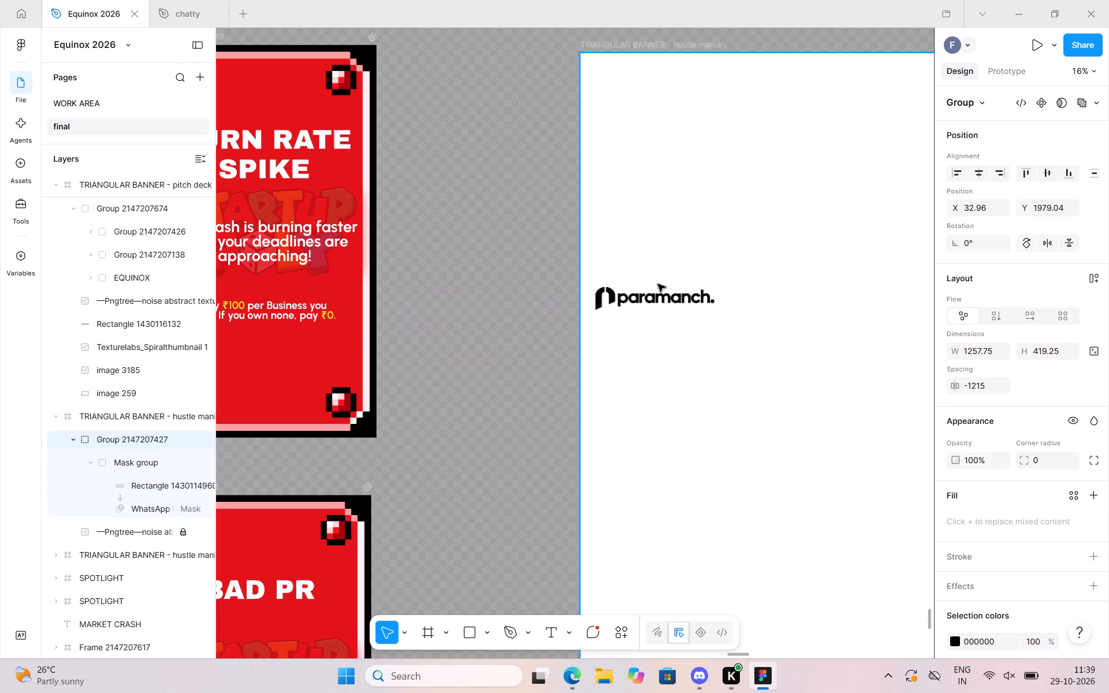
left_click_drag(658, 284, 741, 326)
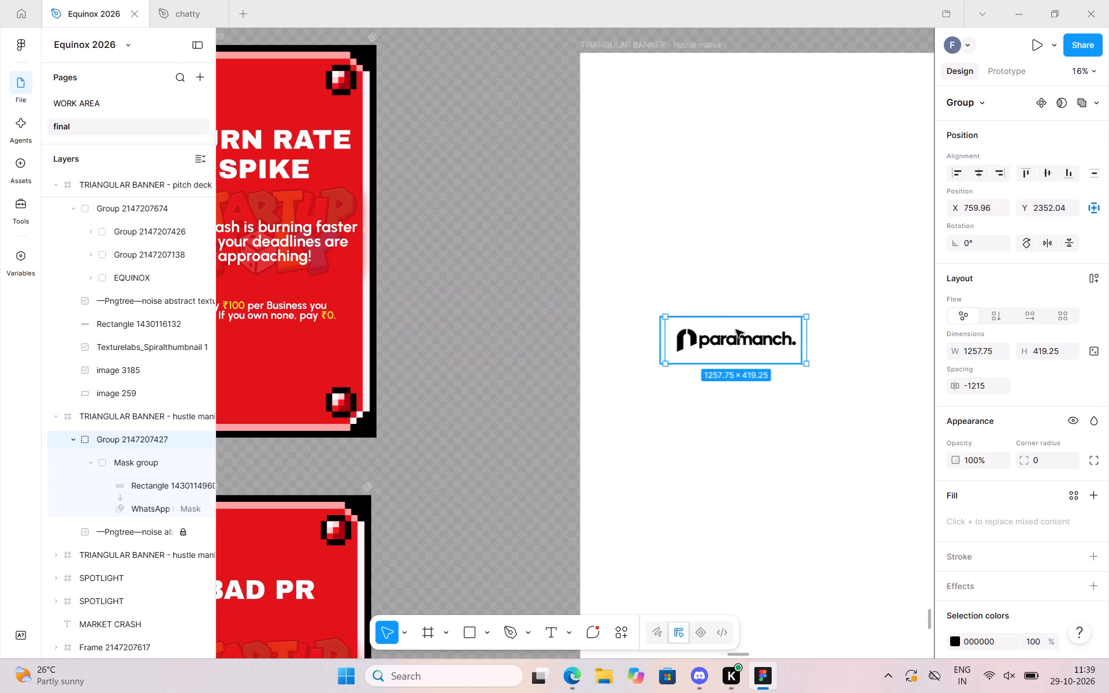
Duplicate the black paramanch. logo and place the copy above the original, at about X 876, Y 1194.
key("ctrl+d")
left_click_drag(736, 330, 749, 200)
Crop the mask image of the upper paramanch. logo copy to just its arch symbol, about 303 × 419.
double_click(749, 200)
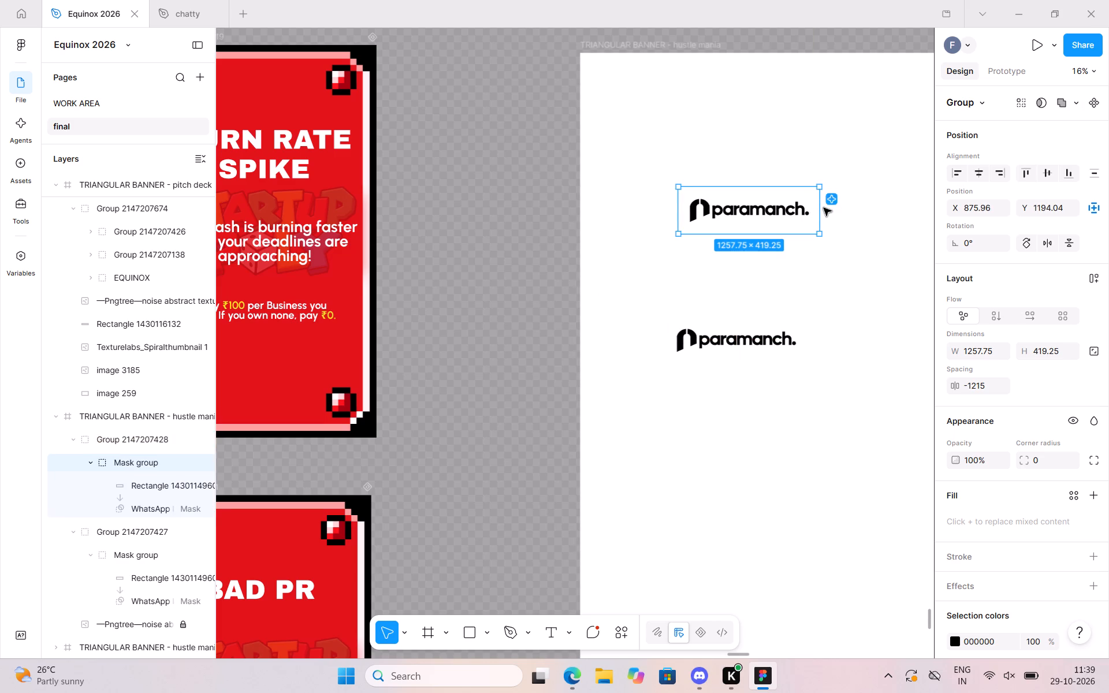
double_click(783, 208)
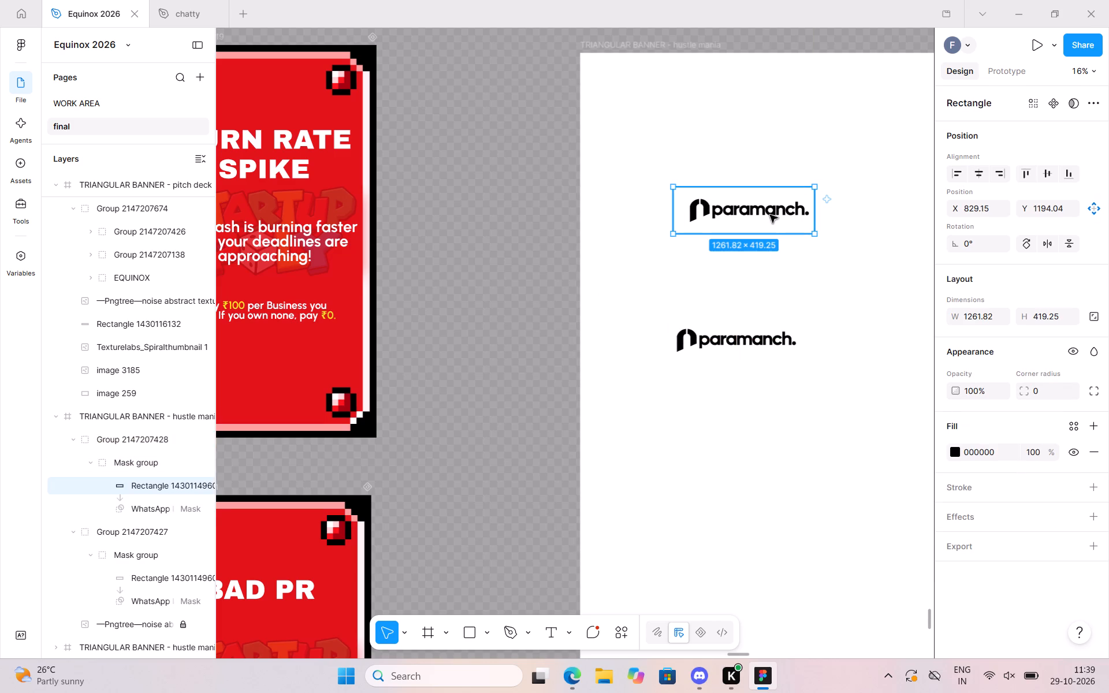
left_click(146, 504)
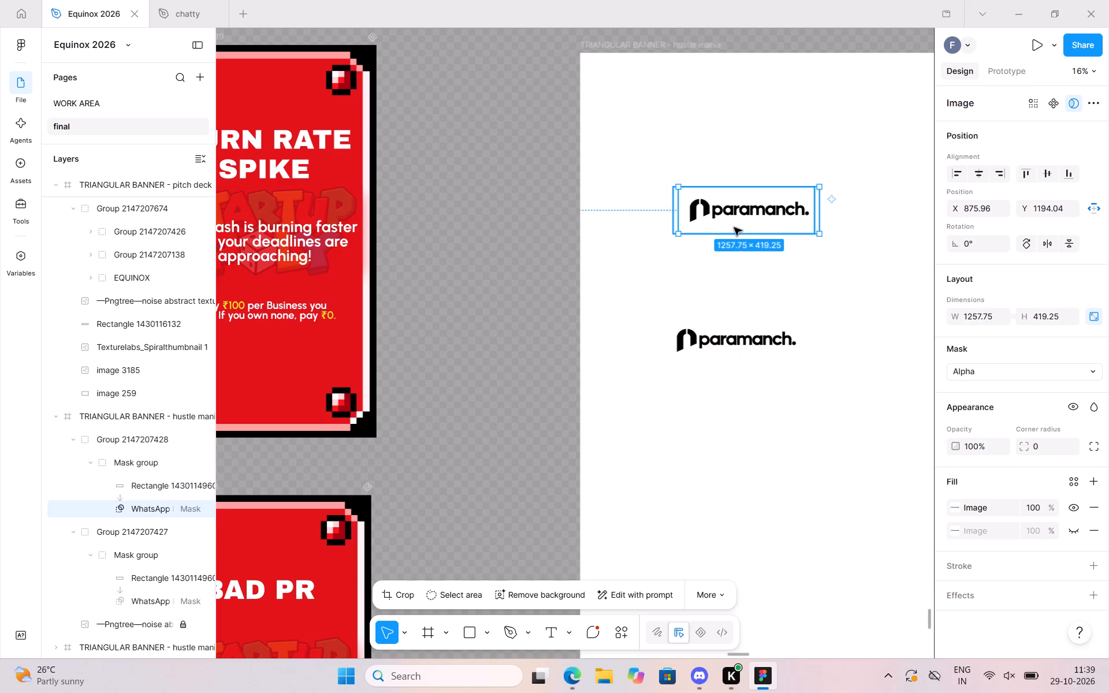
double_click(743, 214)
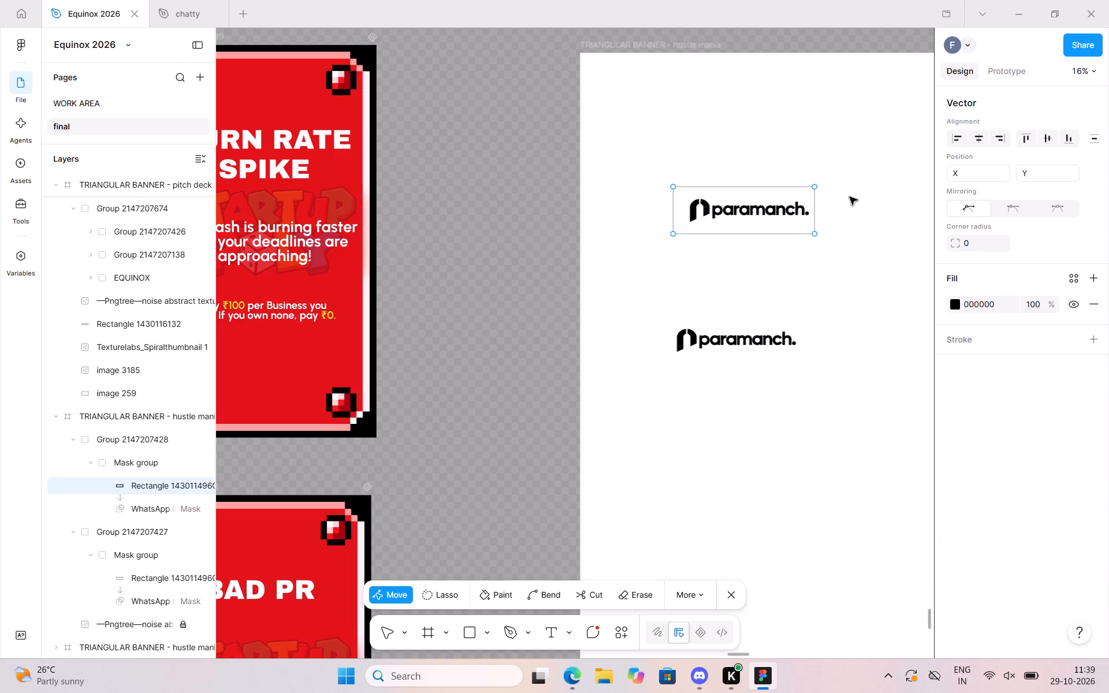
double_click(500, 267)
left_click(134, 508)
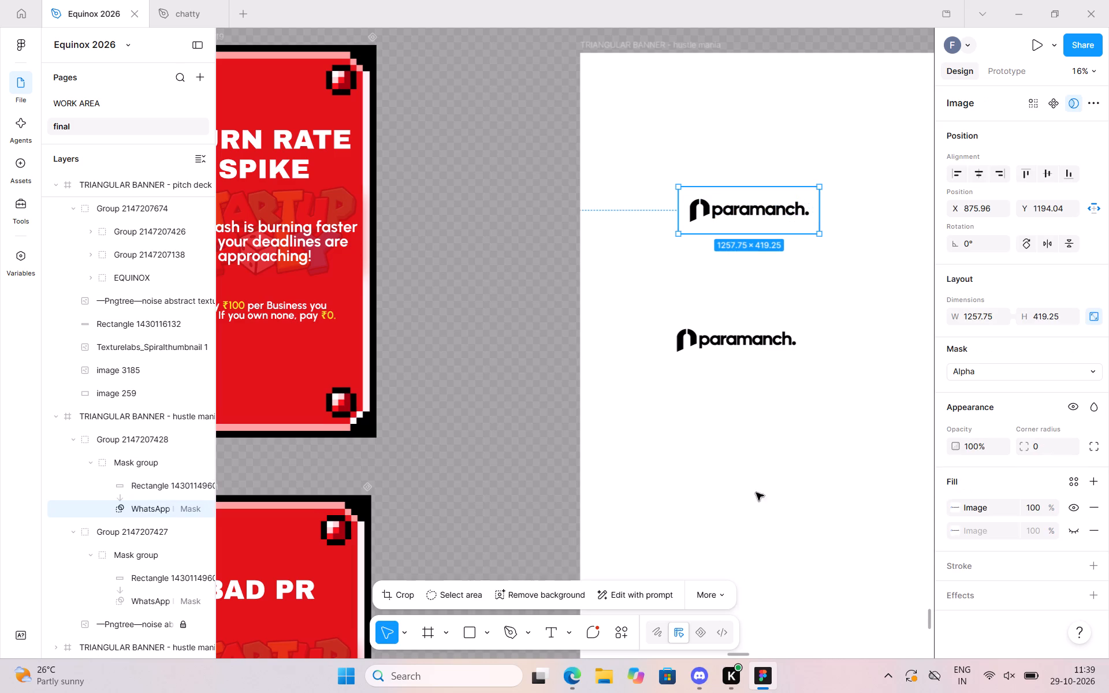
left_click(954, 509)
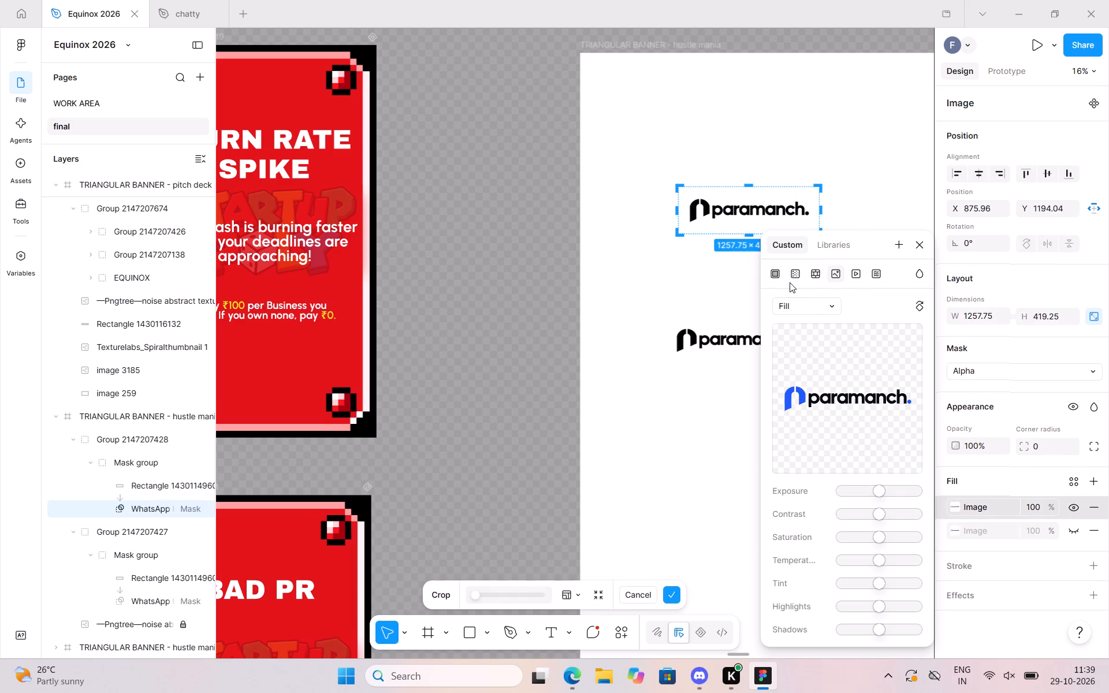
left_click_drag(817, 211, 734, 214)
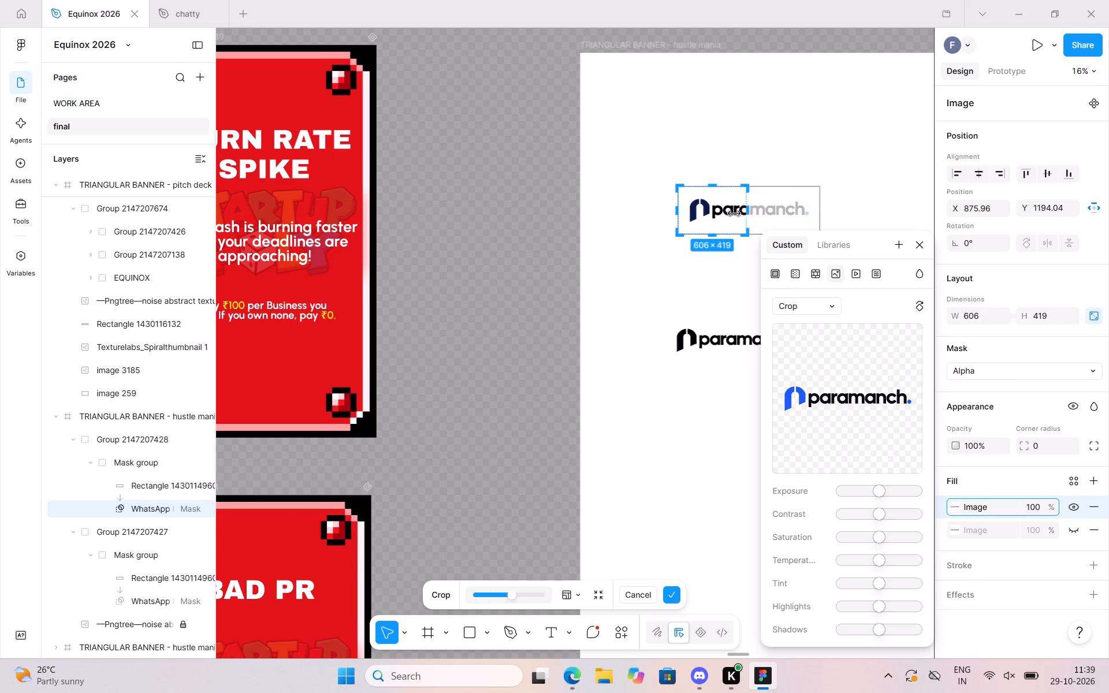
left_click_drag(734, 214, 713, 214)
left_click(622, 232)
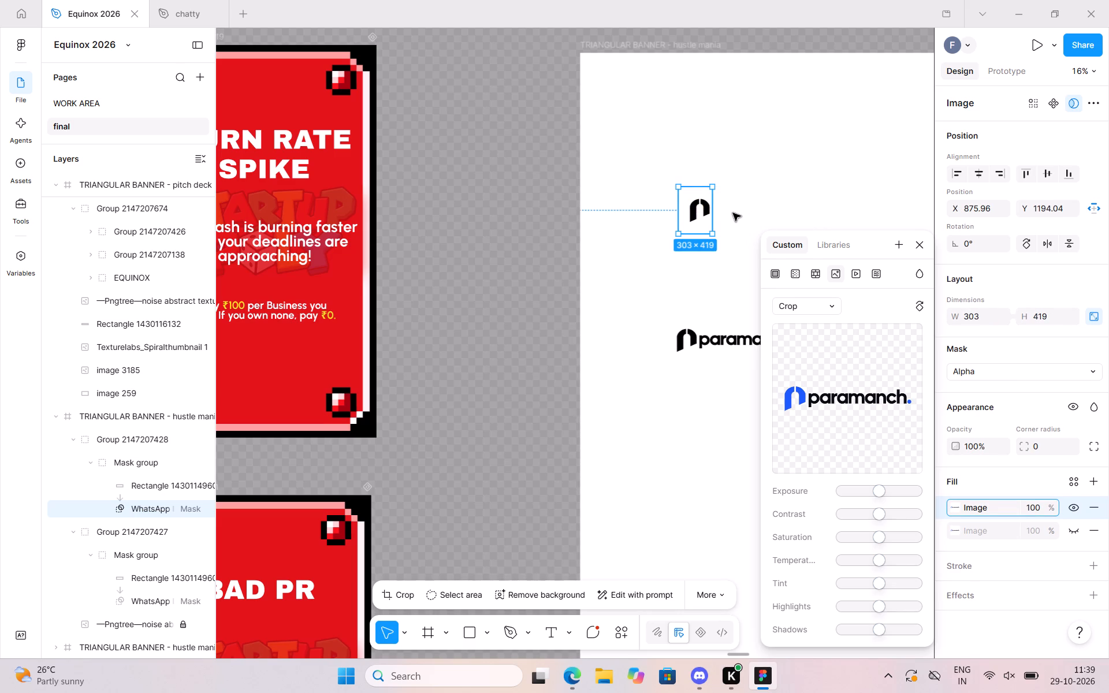
Narrow the black rectangle in the cropped copy's mask group to just beyond the arch symbol.
left_click(698, 218)
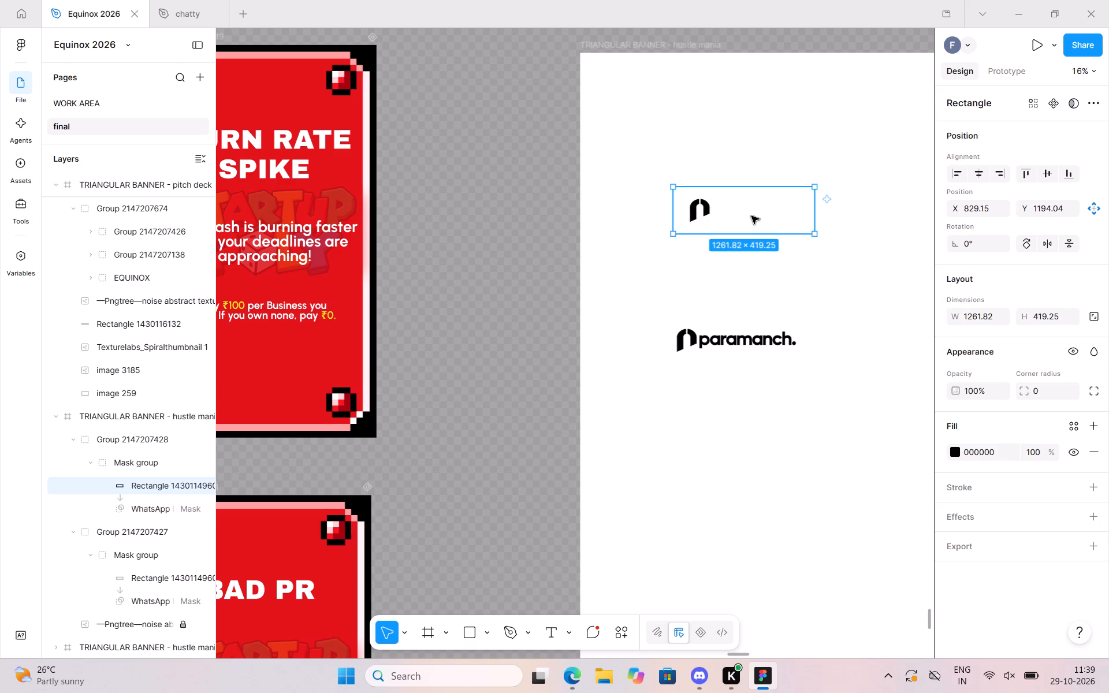
left_click(751, 216)
left_click(137, 493)
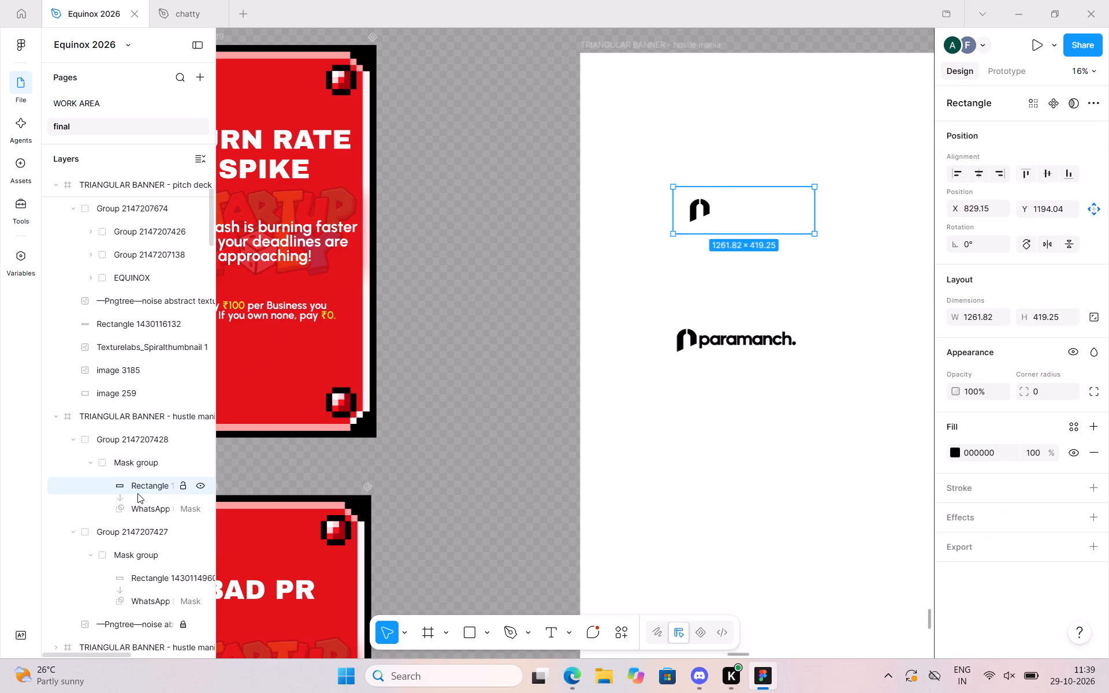
left_click_drag(816, 214, 722, 212)
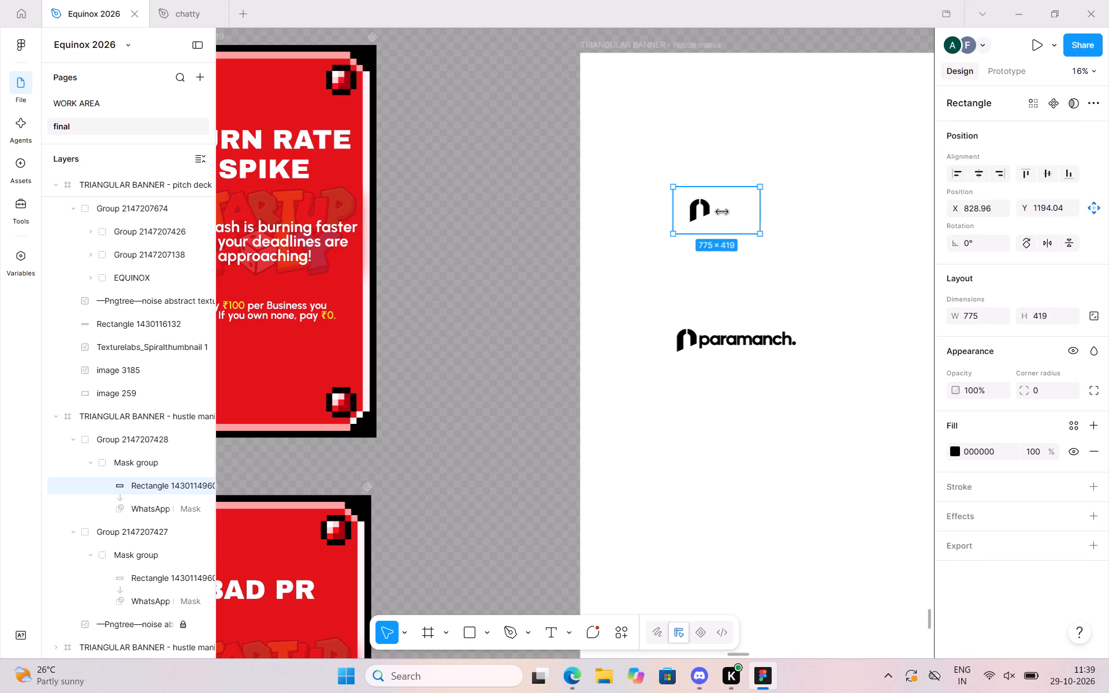
left_click_drag(722, 212, 717, 218)
left_click(542, 277)
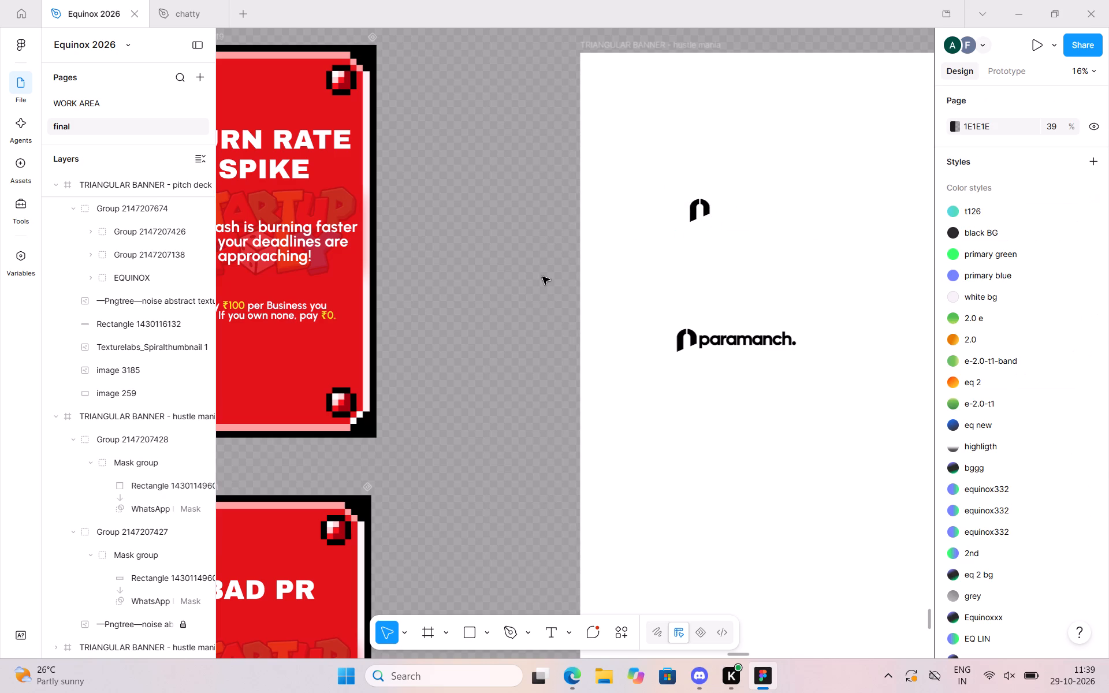
Scale the arch symbol group up to about 1294 × 1789 and move it to about X 953, Y 982.
left_click(695, 214)
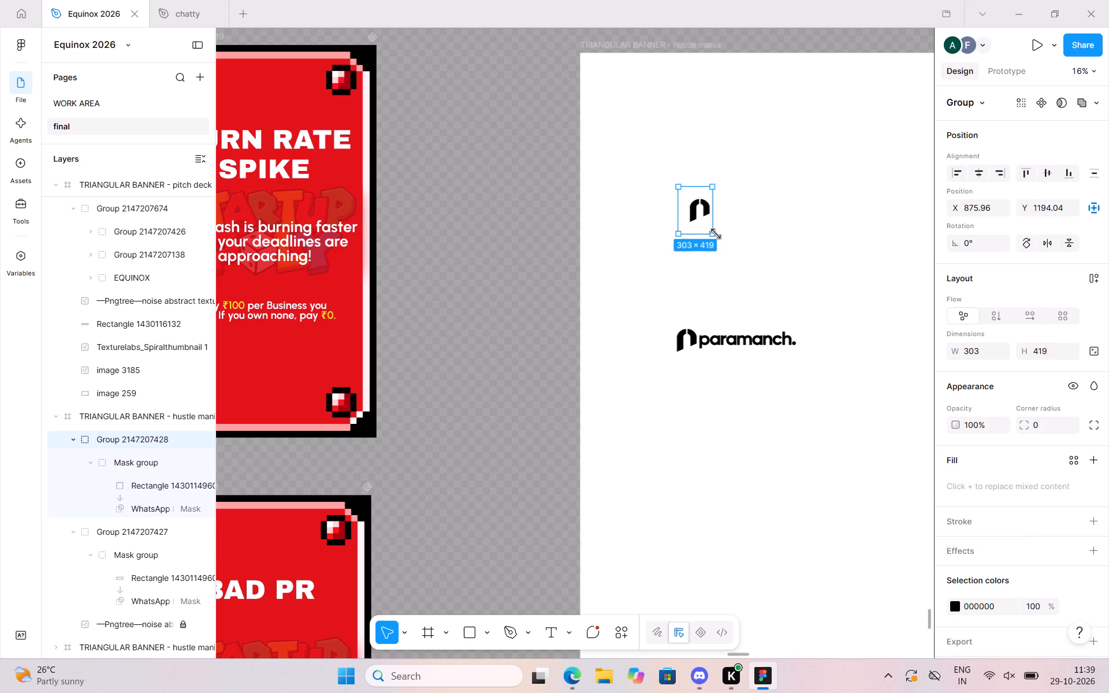
key("k")
left_click_drag(716, 234, 824, 312)
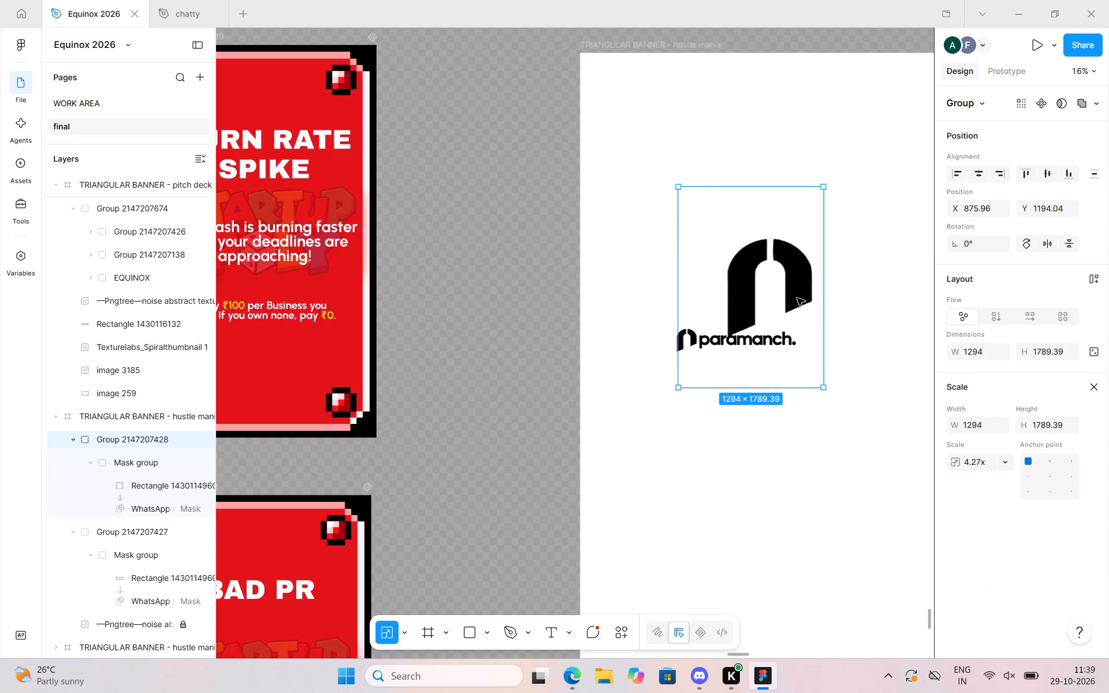
left_click_drag(796, 299, 804, 277)
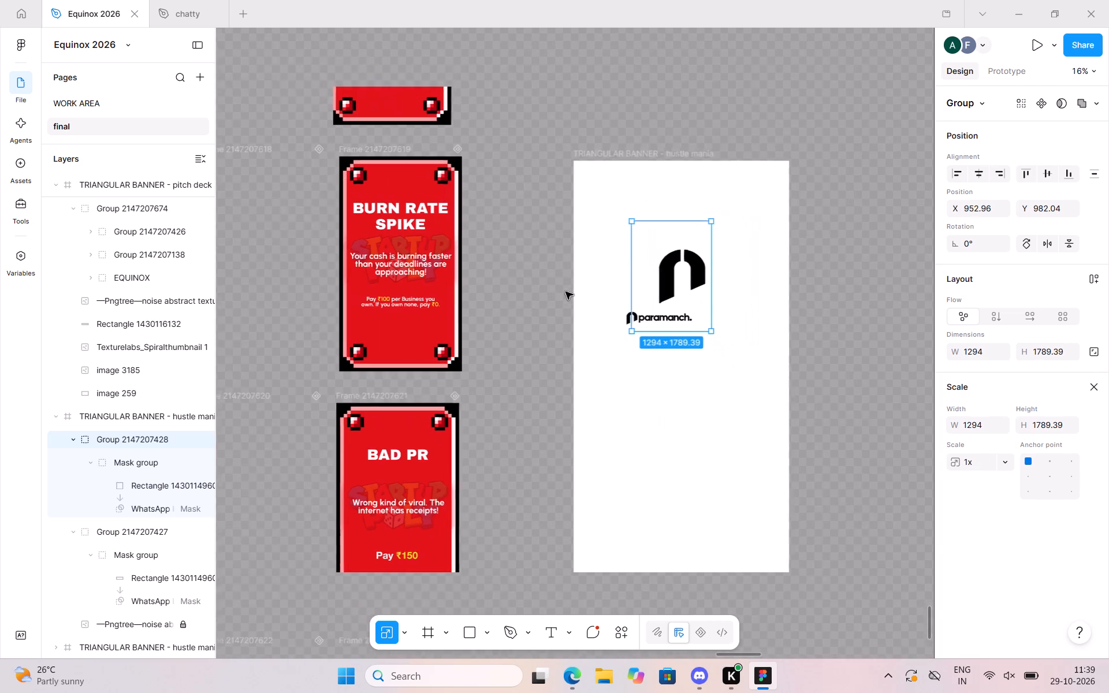
Move the full paramanch. logo below the arch symbol, to about Y 3113, and centre it horizontally in the banner.
left_click(614, 355)
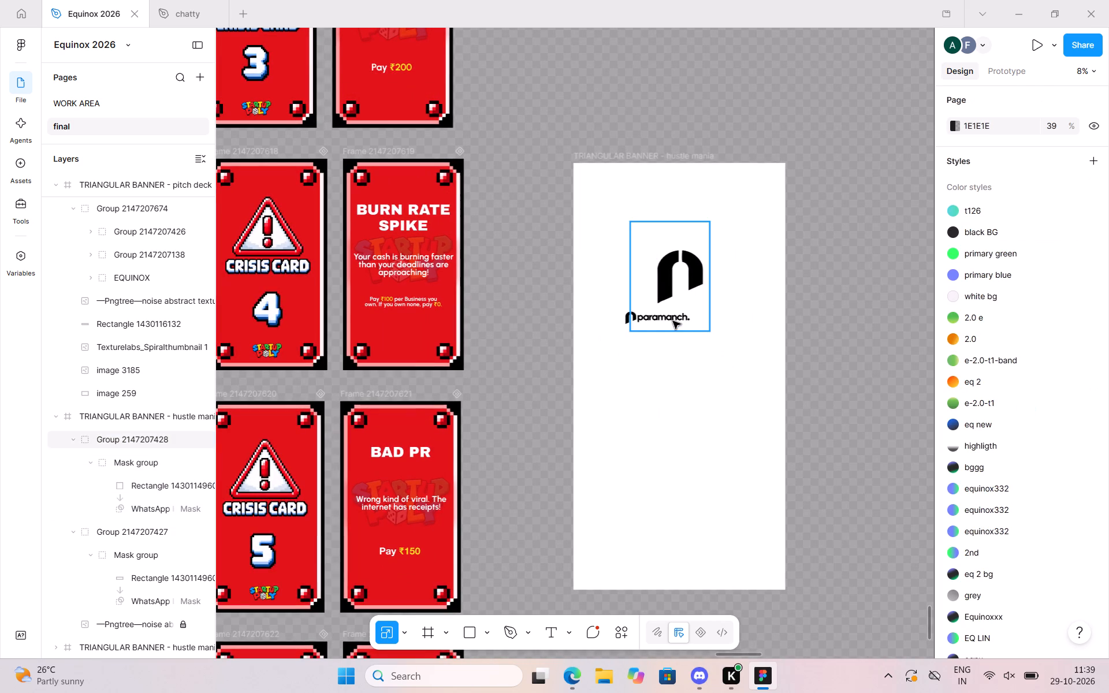
left_click_drag(628, 315, 644, 358)
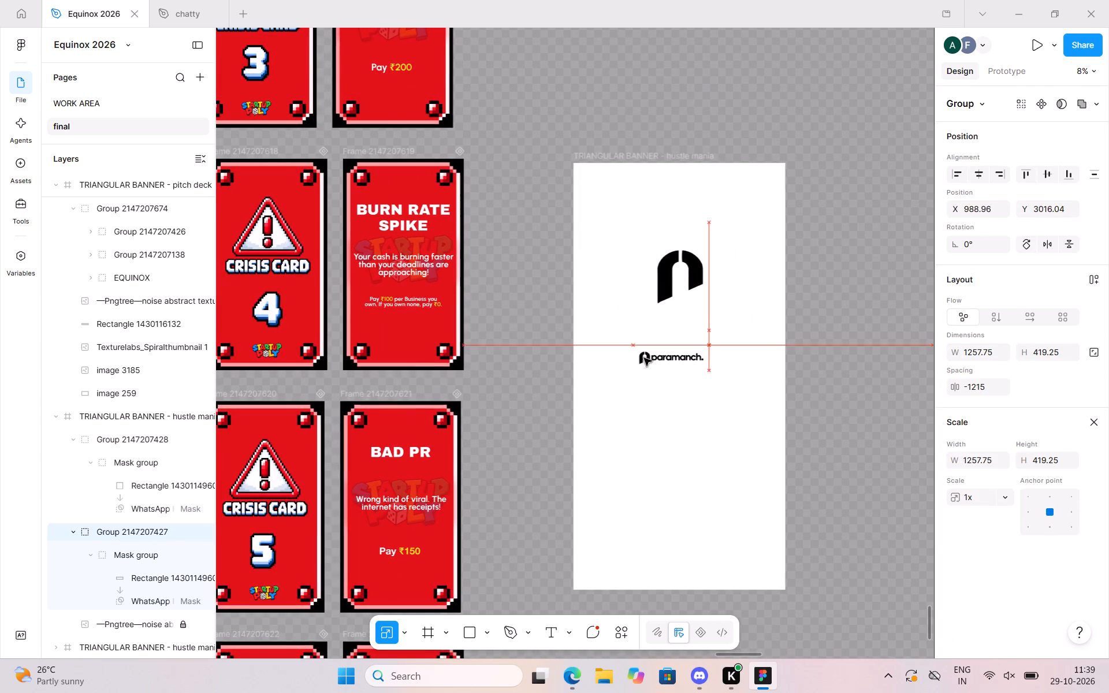
left_click_drag(644, 358, 649, 363)
left_click(975, 172)
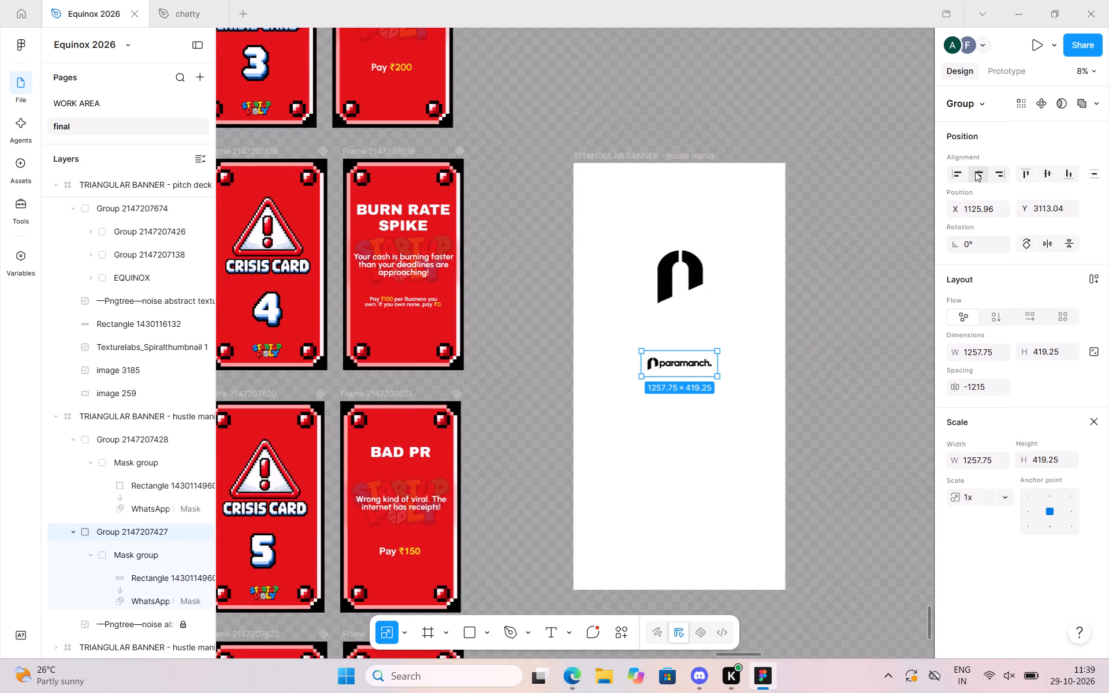
Move the arch symbol's mask image to about X 845, Y 1227 and try to centre it horizontally.
left_click(685, 291)
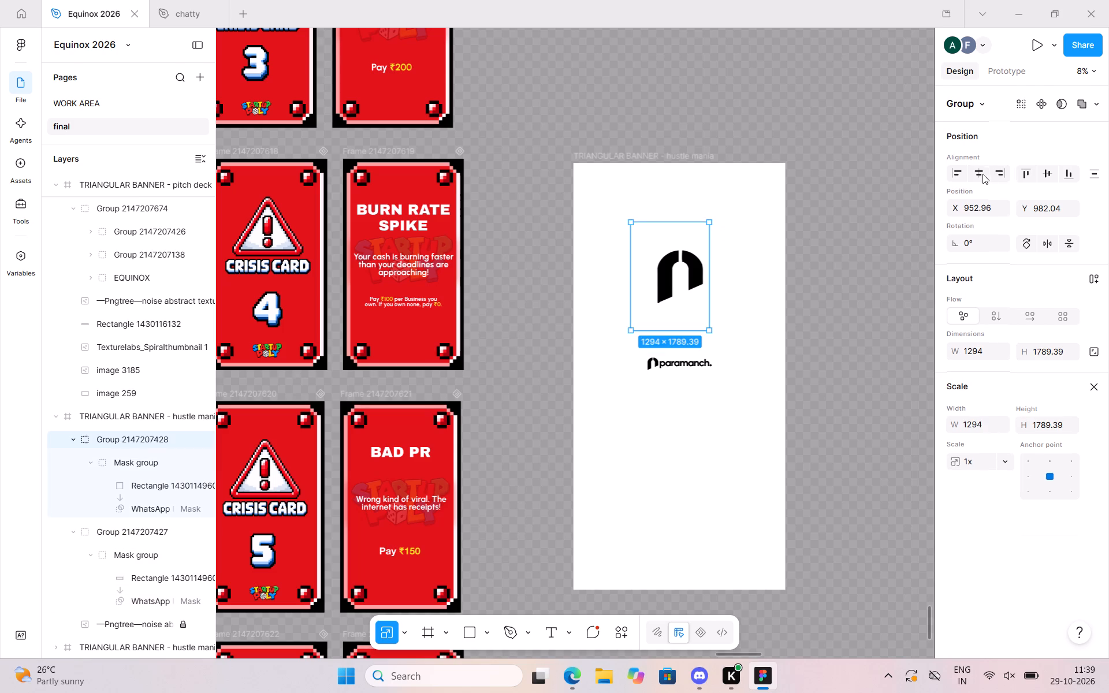
left_click(678, 284)
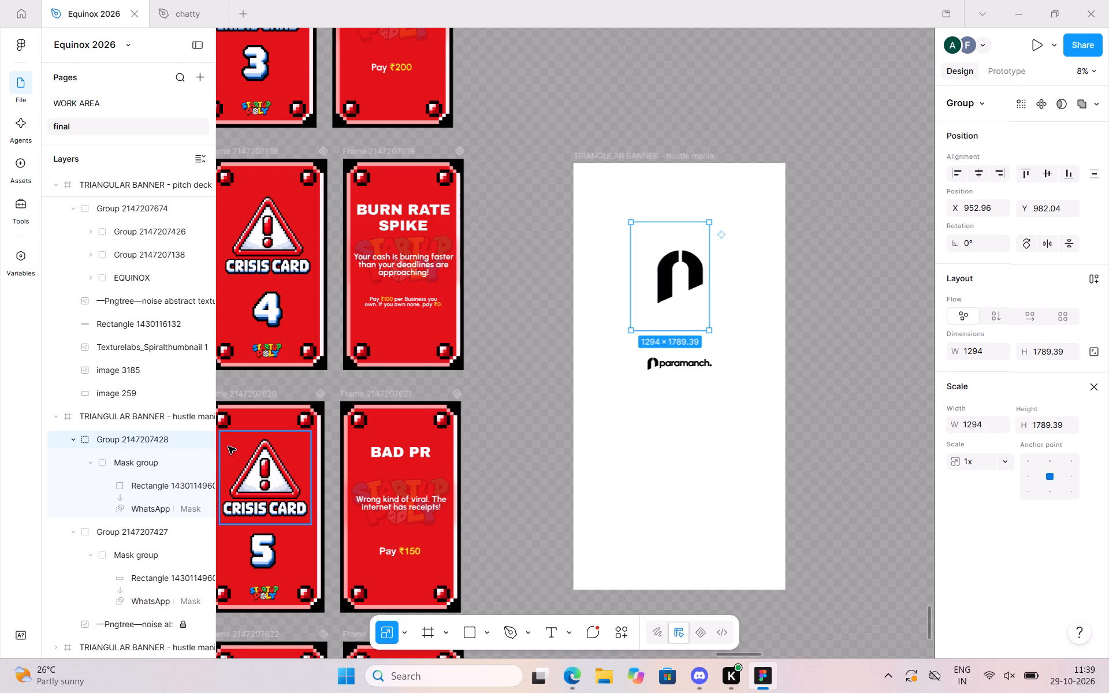
left_click(132, 512)
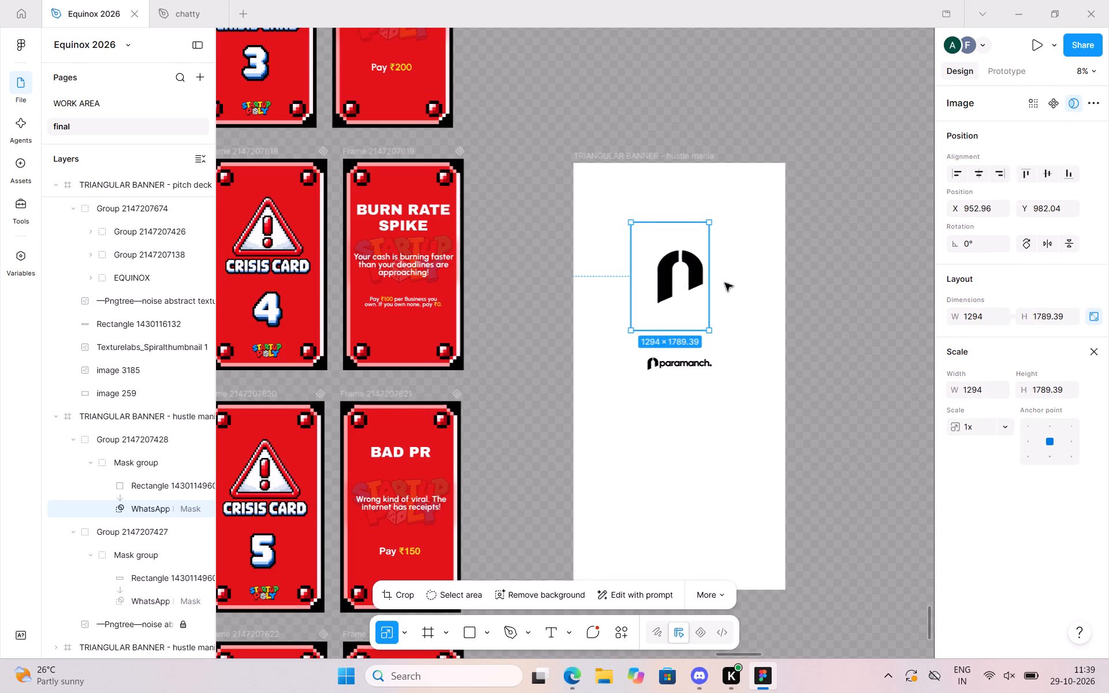
left_click_drag(687, 282, 682, 282)
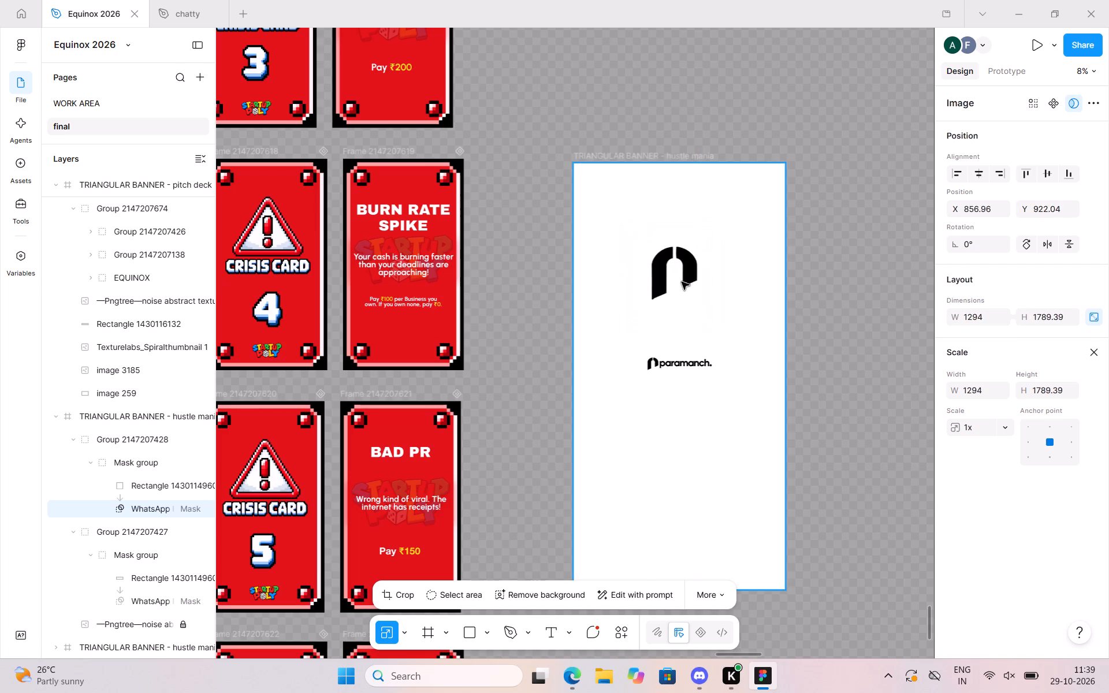
left_click_drag(682, 282, 680, 296)
left_click(978, 180)
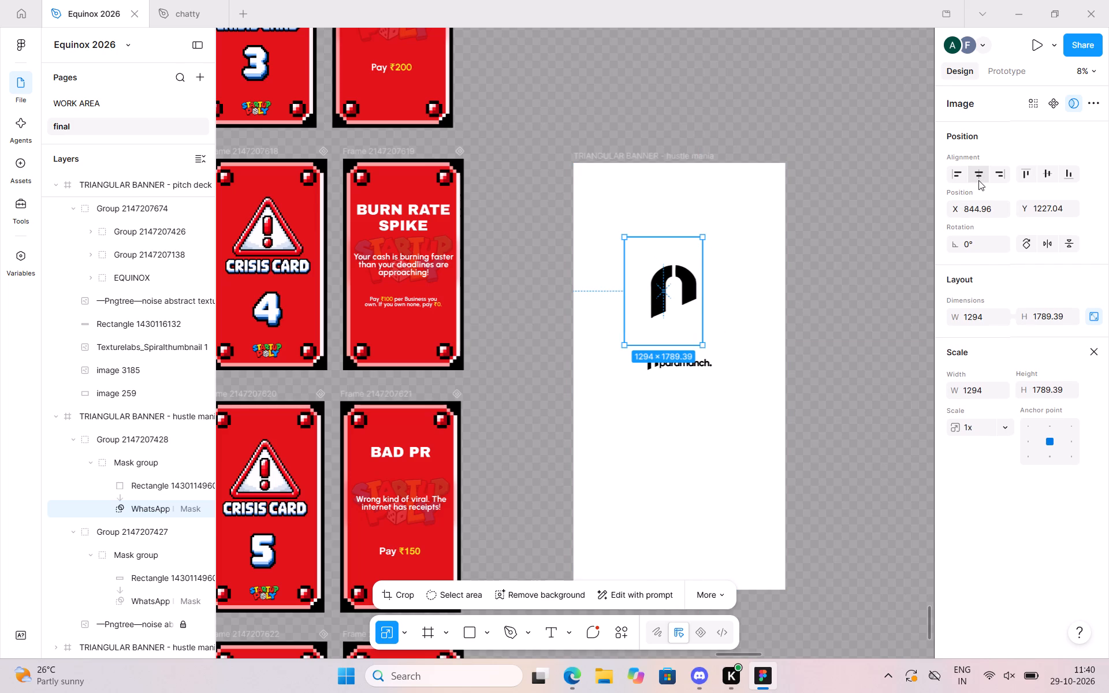
left_click(976, 172)
left_click(814, 280)
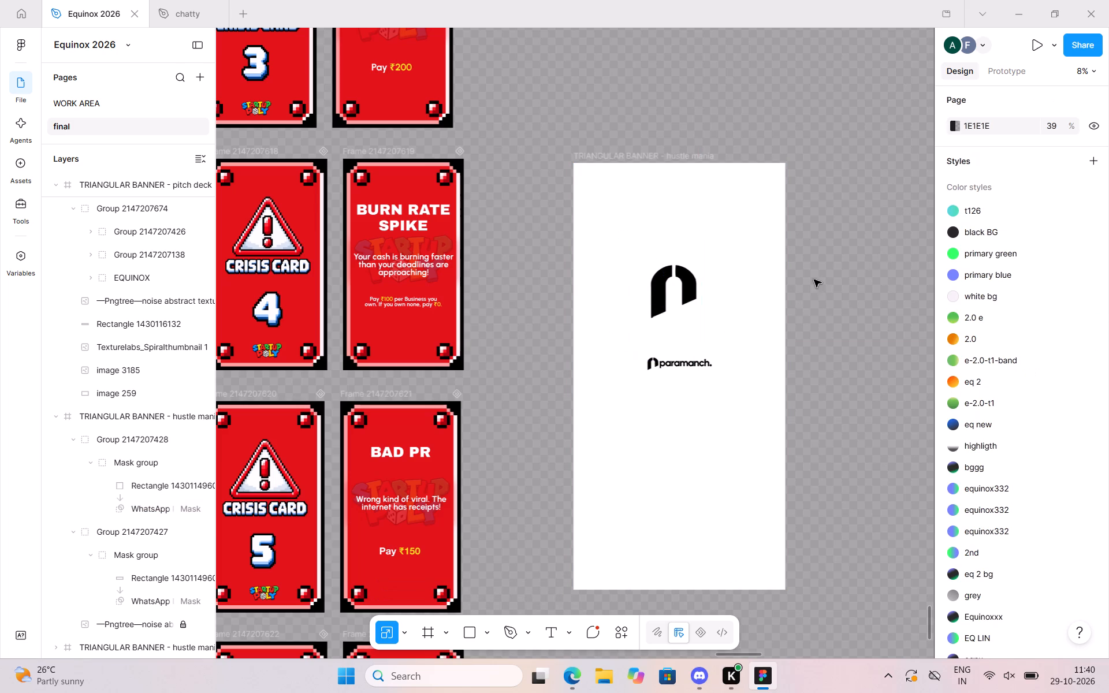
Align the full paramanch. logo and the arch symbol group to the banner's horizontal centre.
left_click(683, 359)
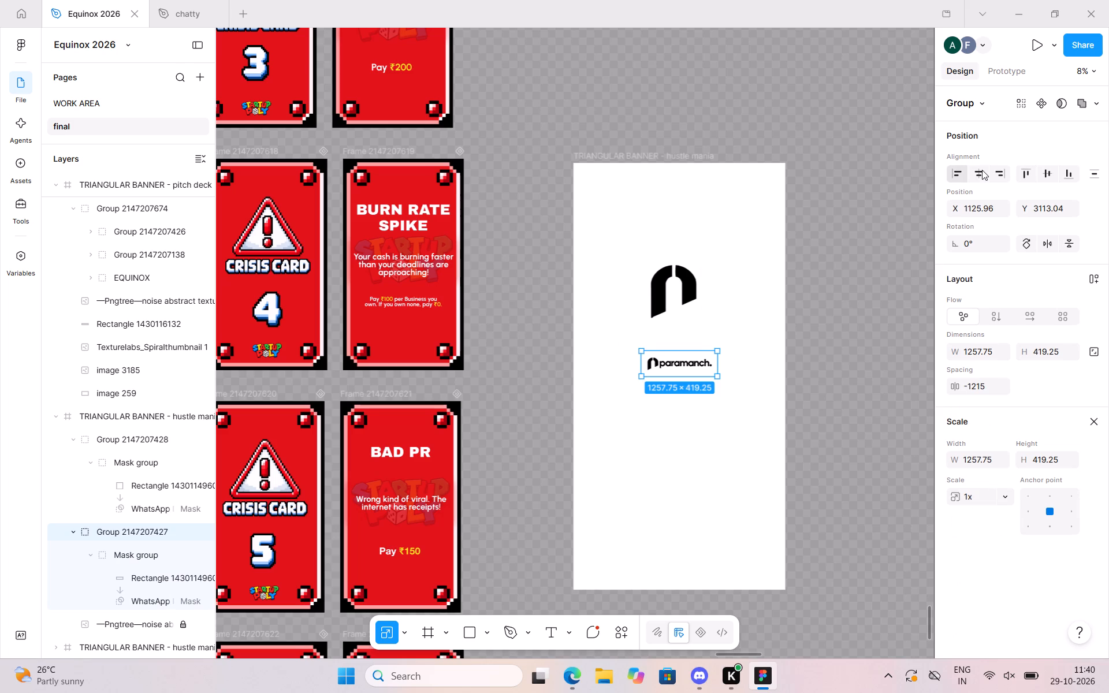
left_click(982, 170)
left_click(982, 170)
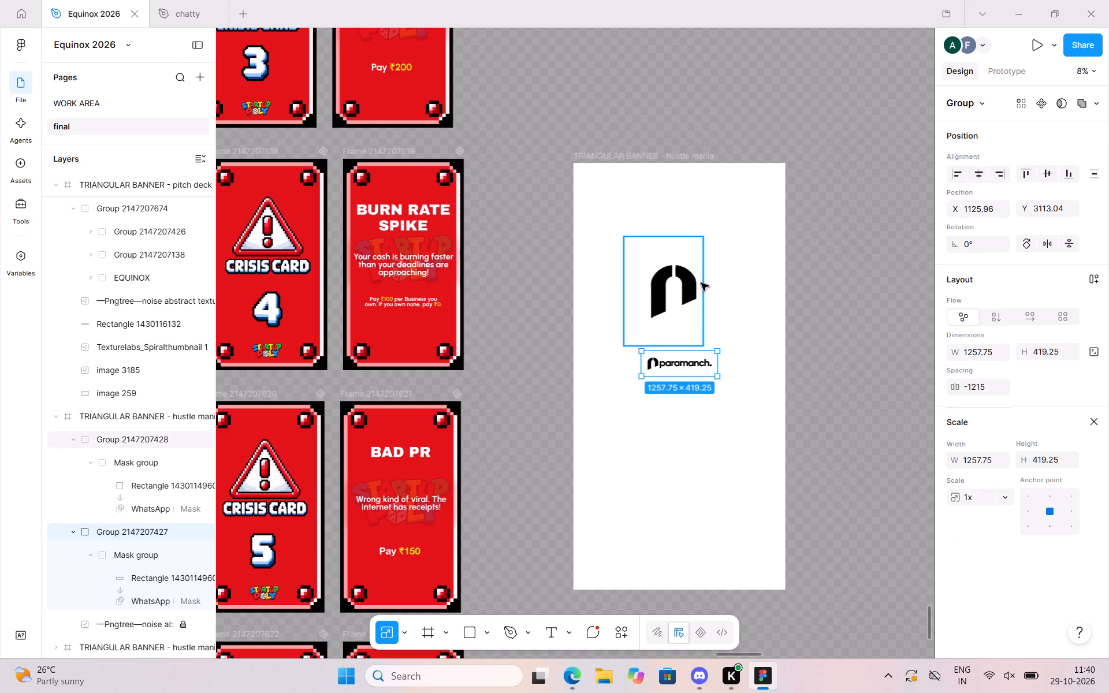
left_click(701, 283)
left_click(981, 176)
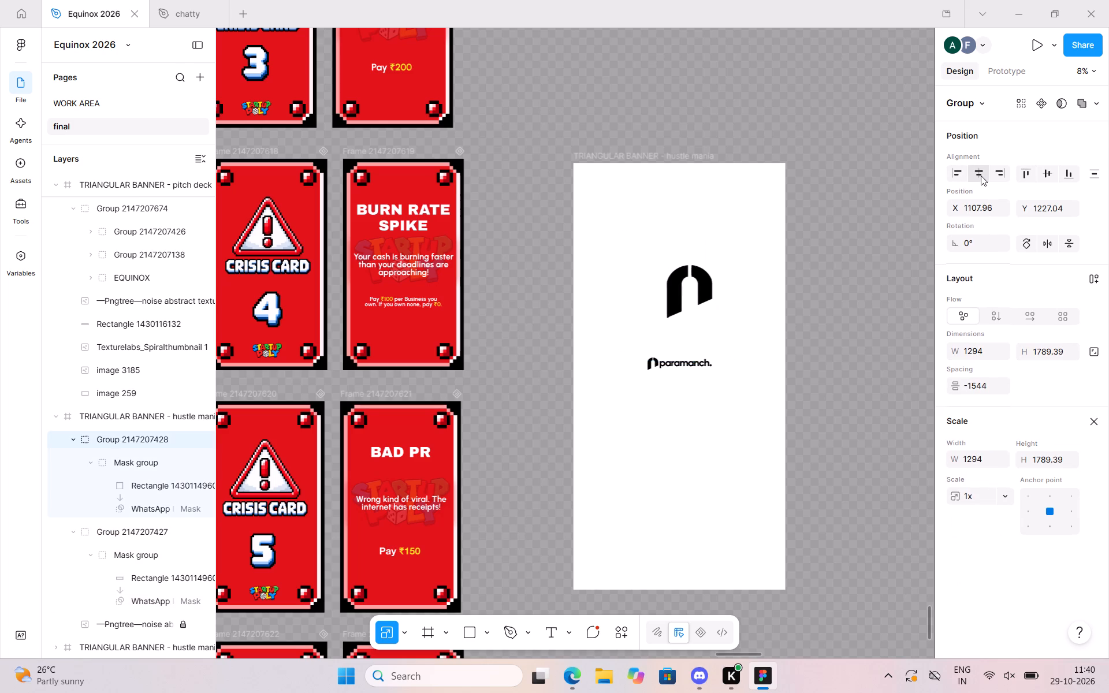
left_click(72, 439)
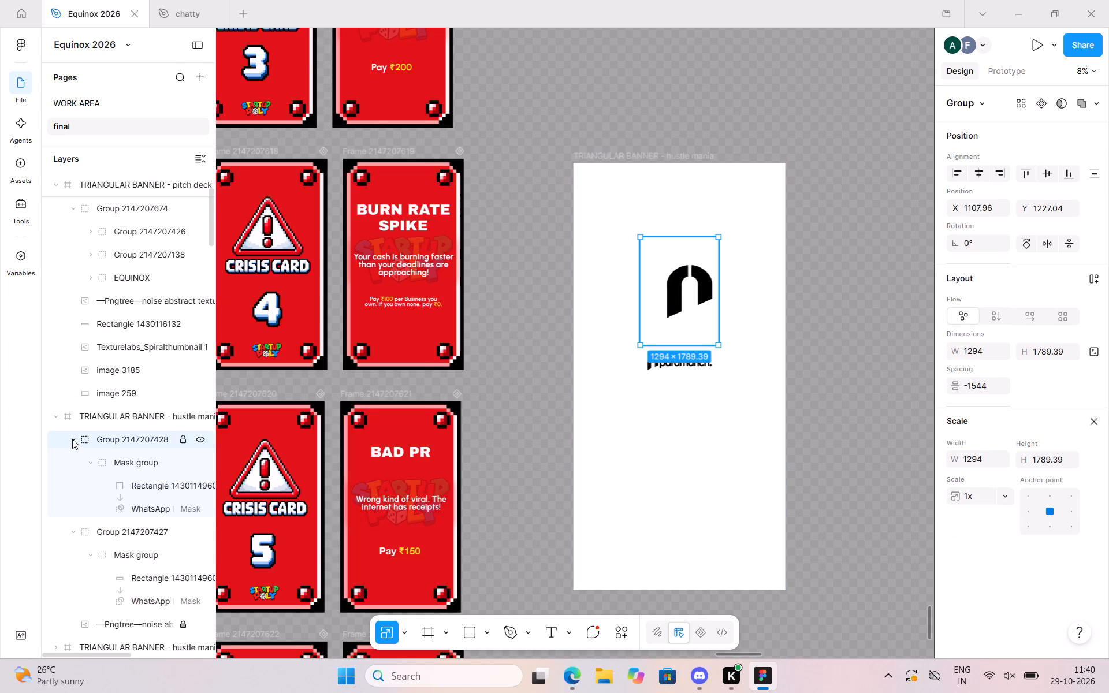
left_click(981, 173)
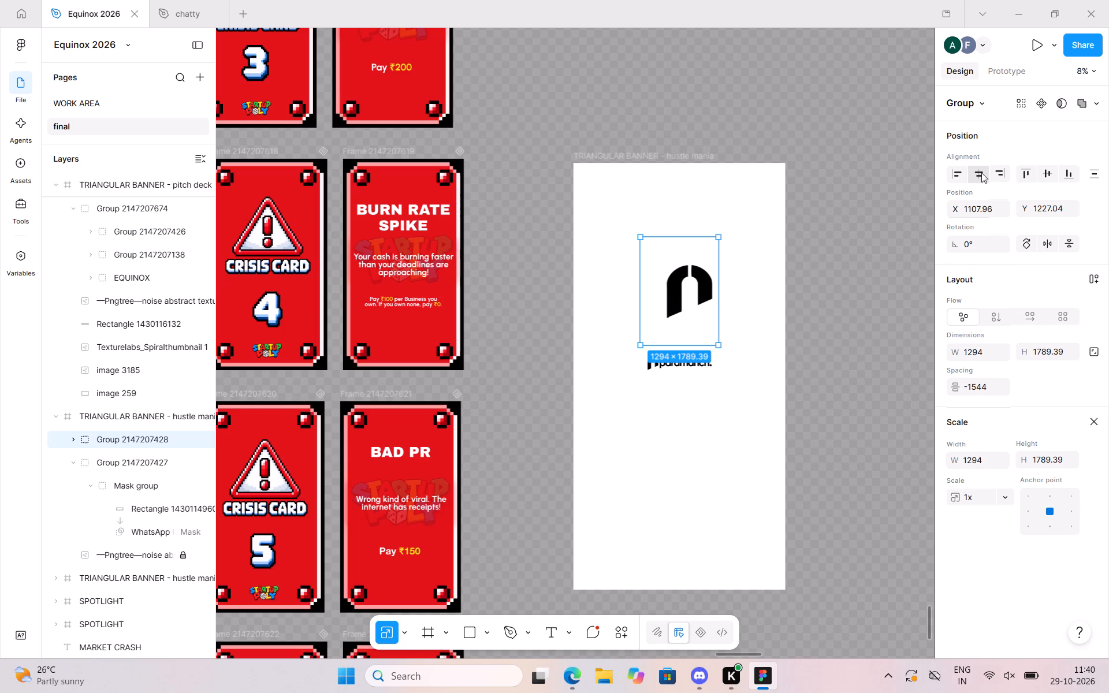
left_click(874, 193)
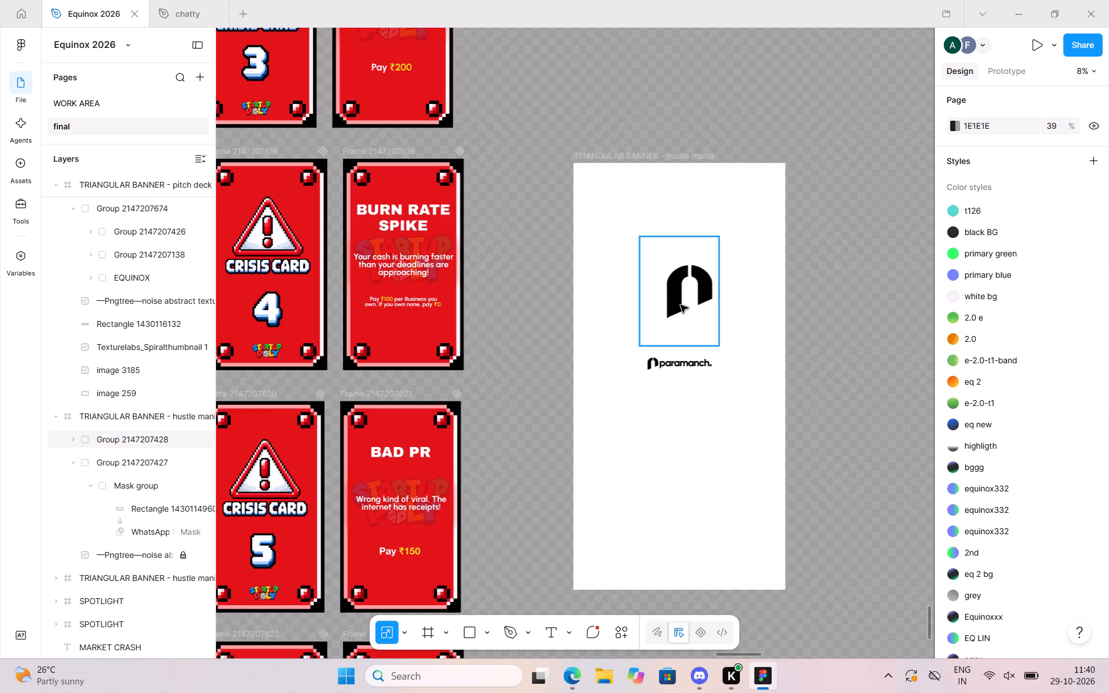
Nudge the arch symbol group left to about X 818 so the visible symbol sits more centrally above the logo.
left_click(680, 305)
key("shift+Left")
key("shift+Left")
key("shift+Left")
key("shift+Left")
key("shift+Left")
key("shift+Left")
key("shift+Left")
key("shift+Left")
key("shift+Left")
key("shift+Left")
key("shift+Left")
key("shift+Left")
key("shift+Left")
key("shift+Left")
key("shift+Left")
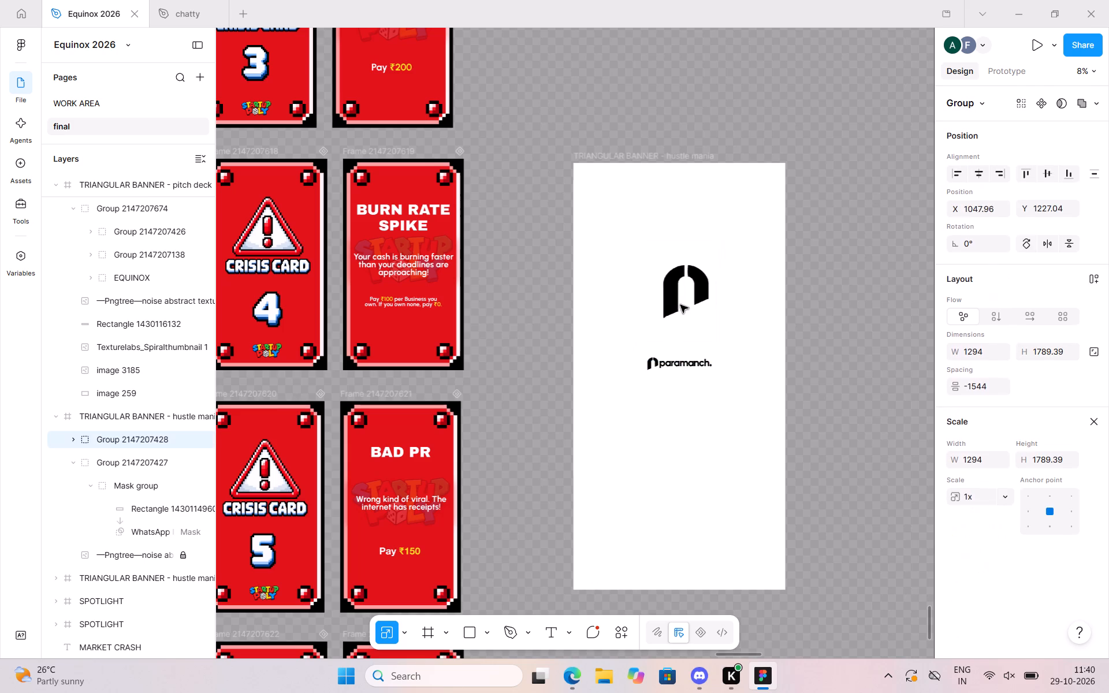
key("shift+Left")
key("shift+Left")
key("shift+Left")
key("shift+Left")
key("shift+Left")
key("shift+Left")
key("shift+Left")
key("shift+Left")
key("shift+Left")
key("shift+Left")
key("shift+Left")
key("shift+Left")
key("shift+Left")
key("shift+Left")
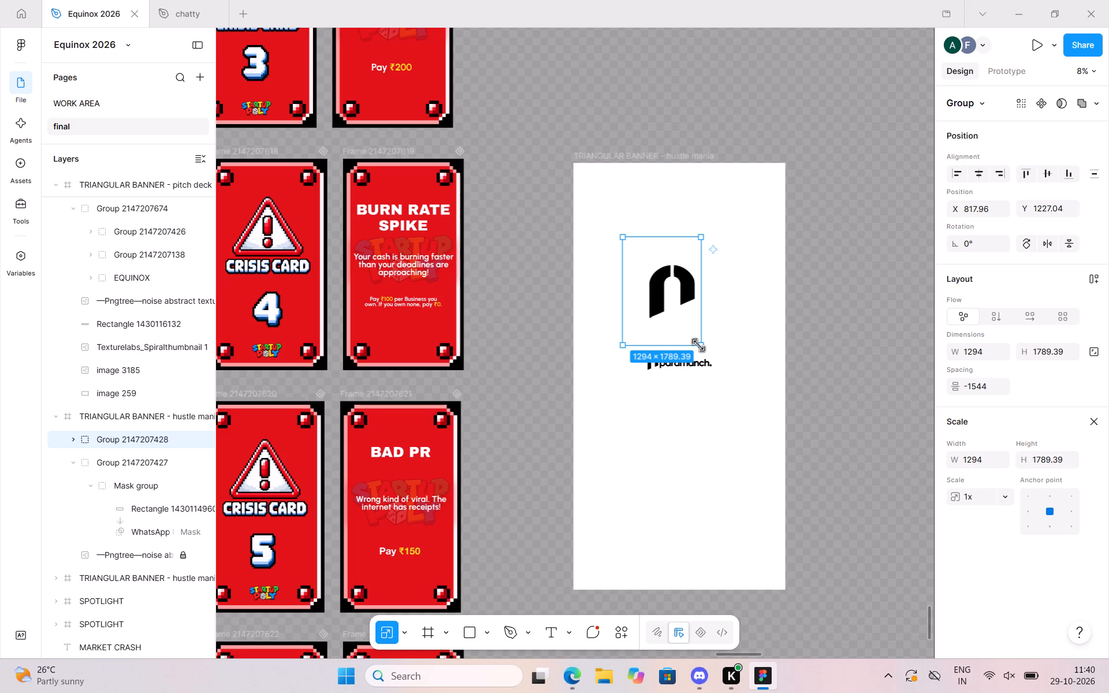
Scale the arch symbol group up to about 1974 × 2730 and move it to about X 471, Y 1084.
left_click_drag(698, 345, 742, 388)
left_click_drag(704, 340, 683, 331)
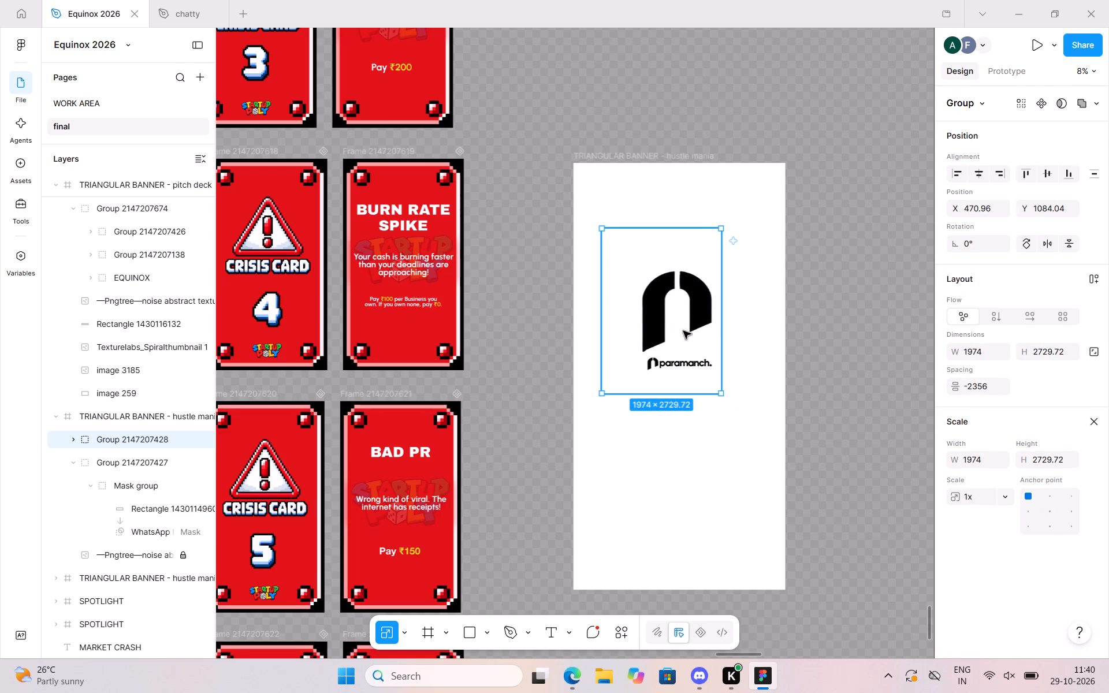
Move the locked noise texture layer out of the logo group to the top level of the hustle mania banner's layers, above both groups.
left_click(762, 362)
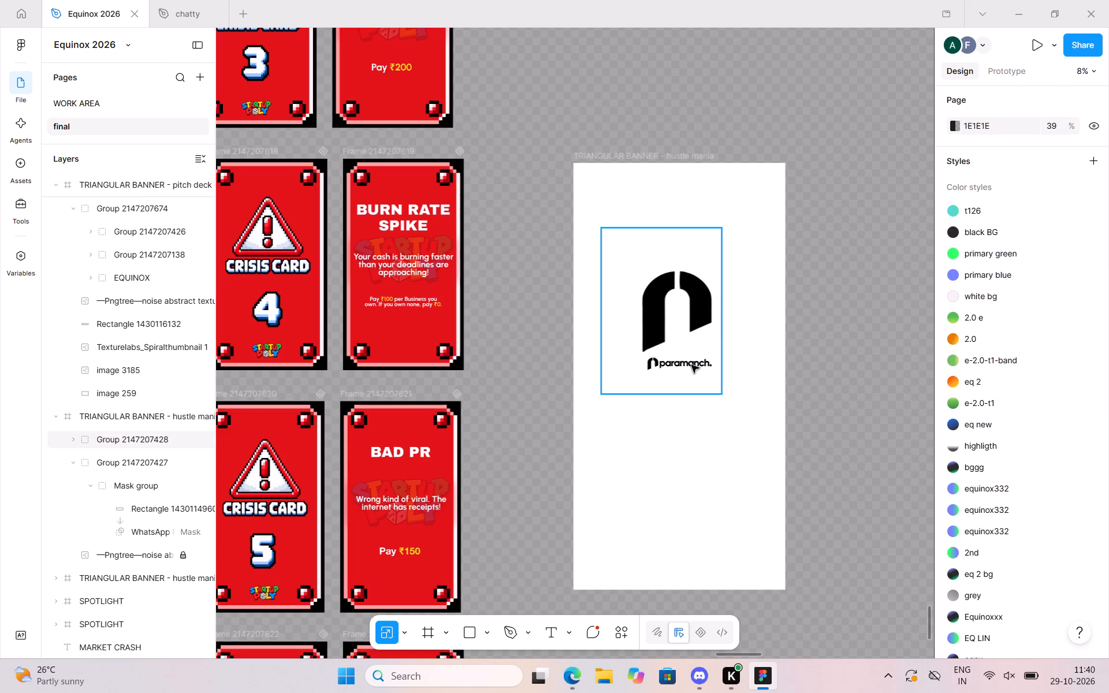
left_click_drag(134, 556, 134, 436)
double_click(134, 436)
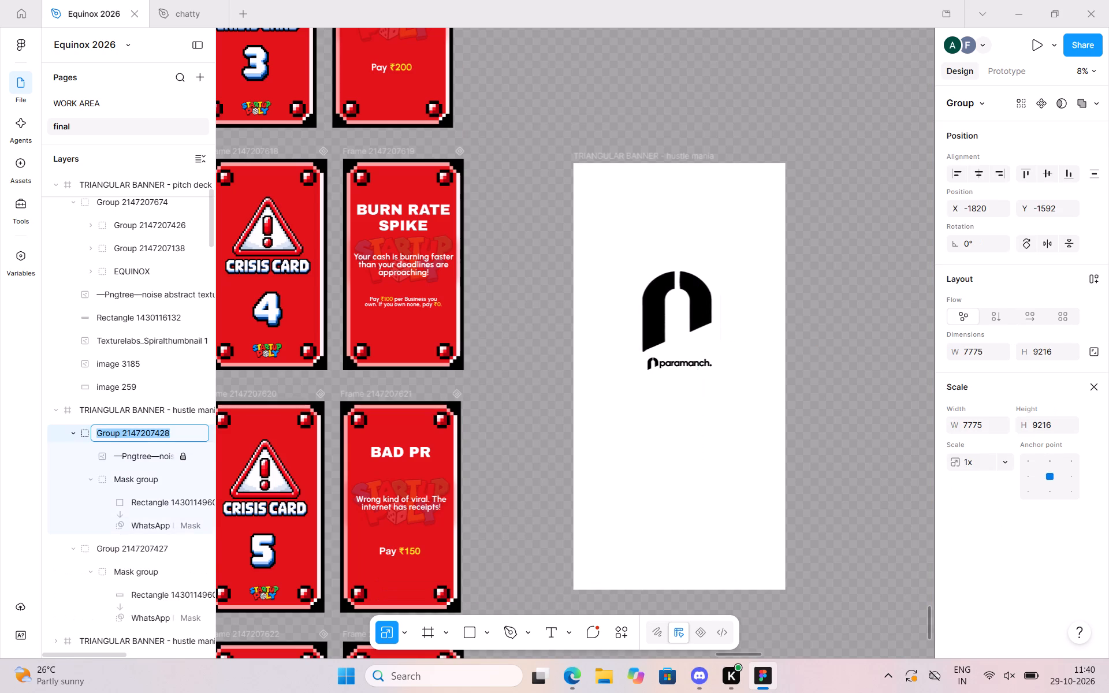
left_click(122, 457)
left_click_drag(122, 457, 121, 419)
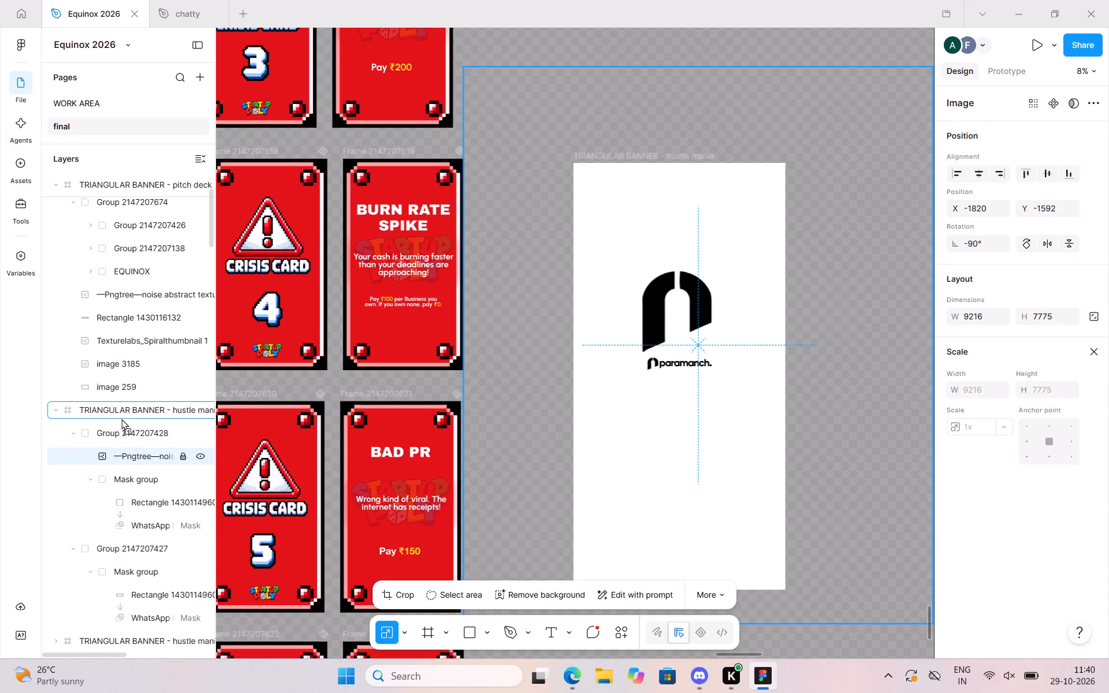
left_click_drag(121, 419, 122, 422)
left_click_drag(72, 456, 73, 456)
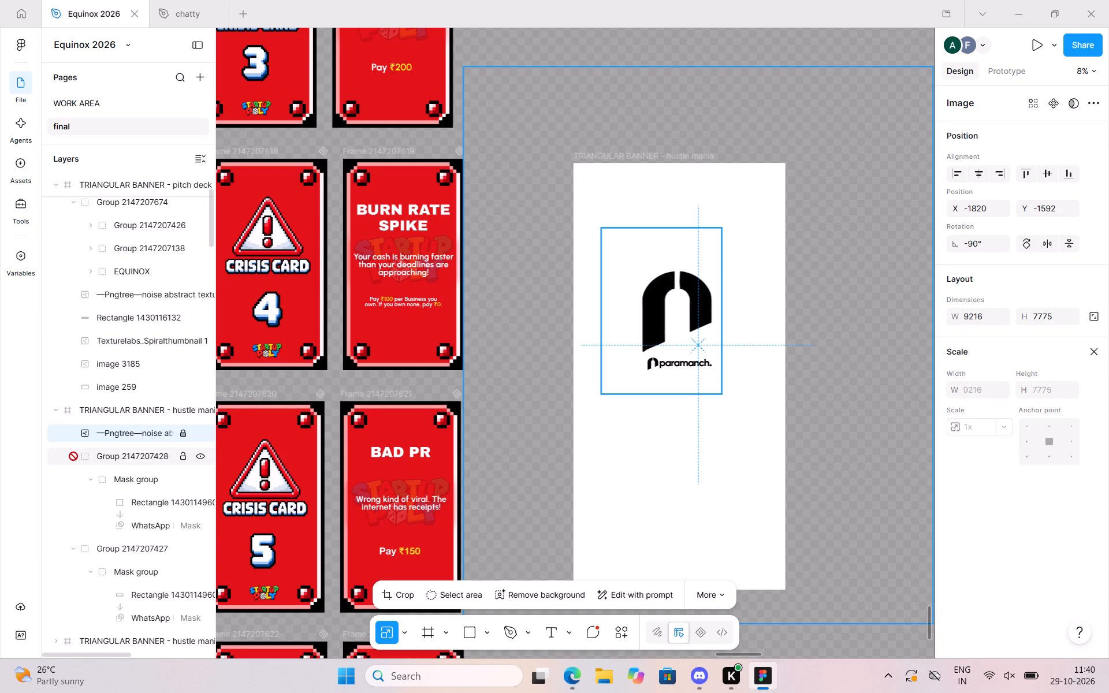
left_click_drag(73, 456, 379, 378)
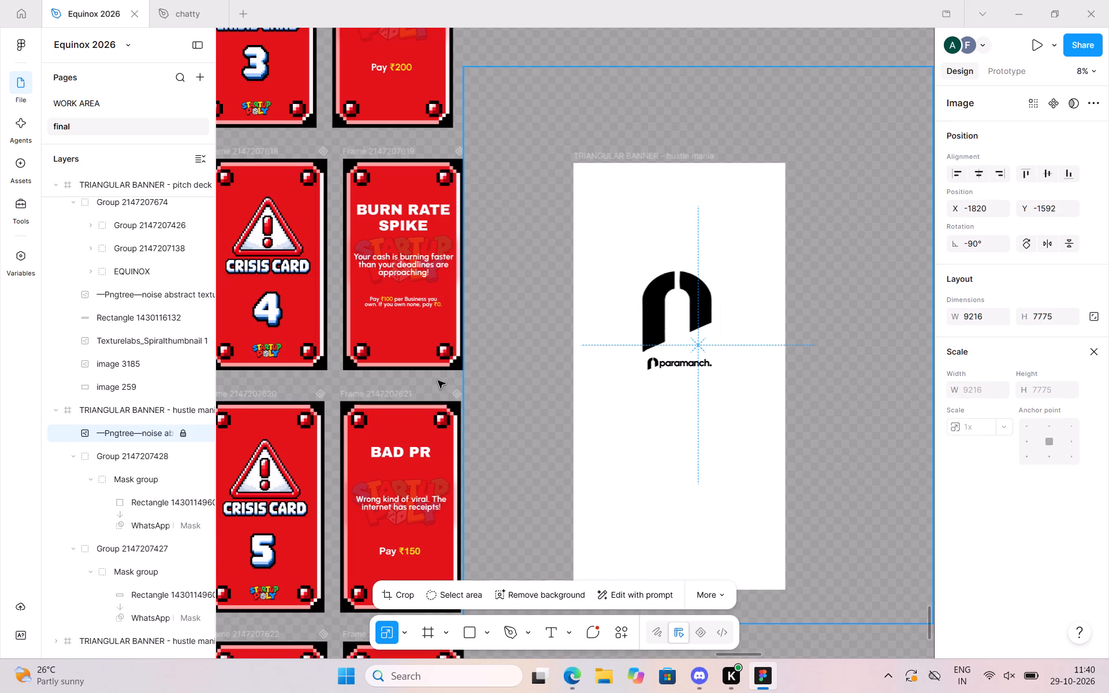
left_click(438, 381)
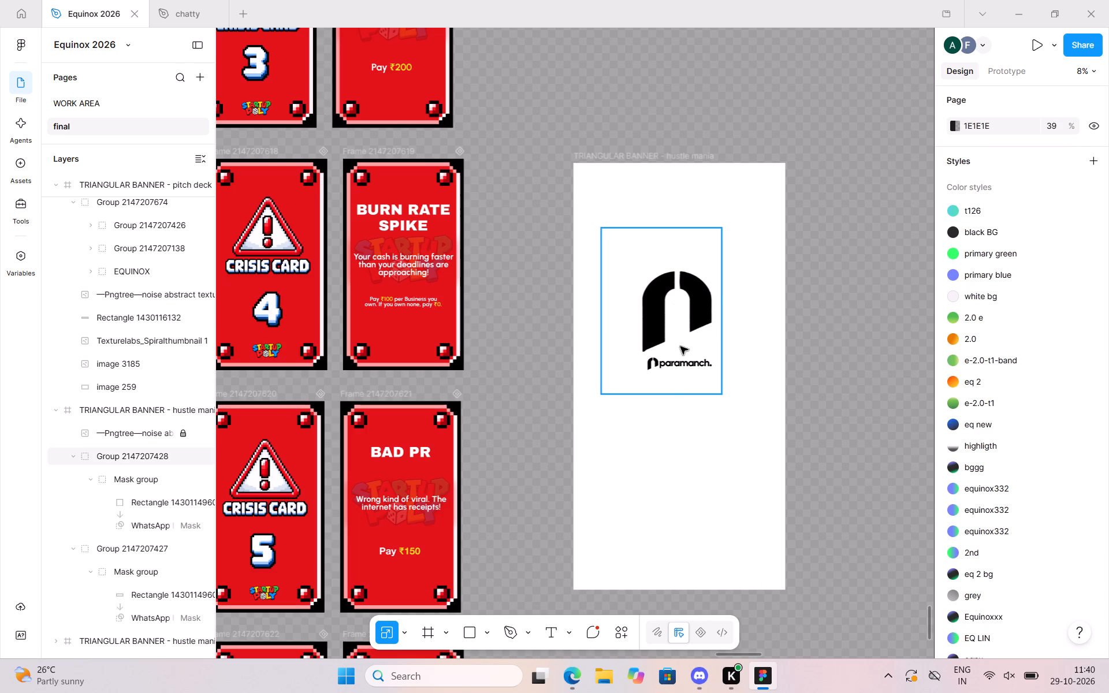
Crop the arch symbol's mask image to about 1482 × 1923, trimming the empty space around the arch.
triple_click(680, 346)
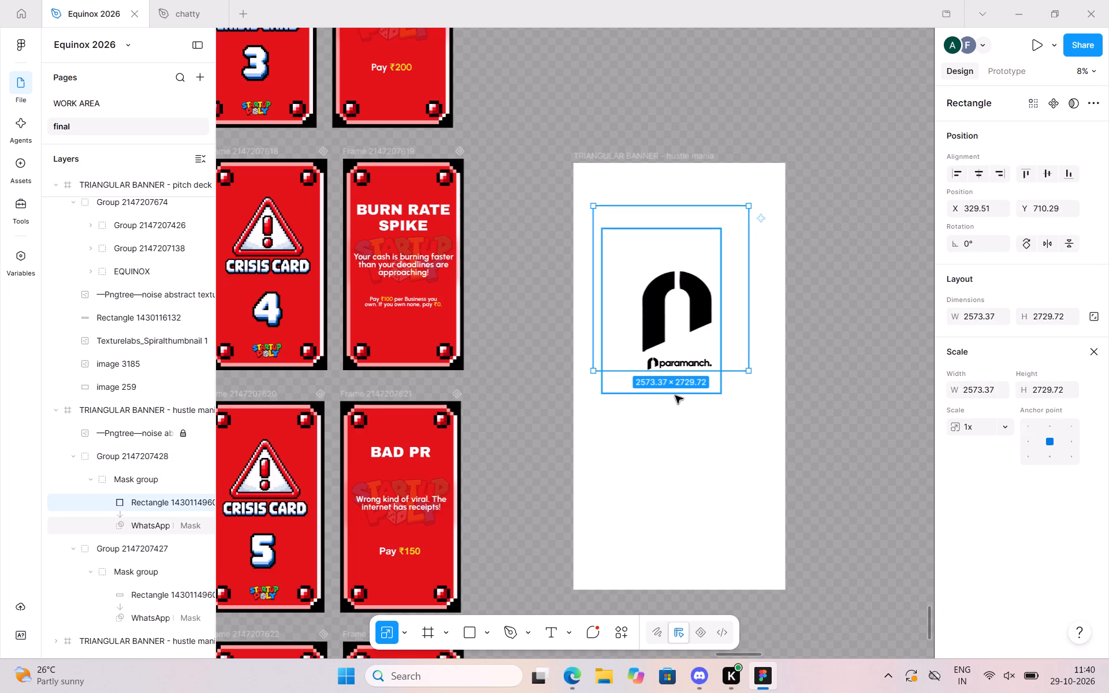
left_click(690, 388)
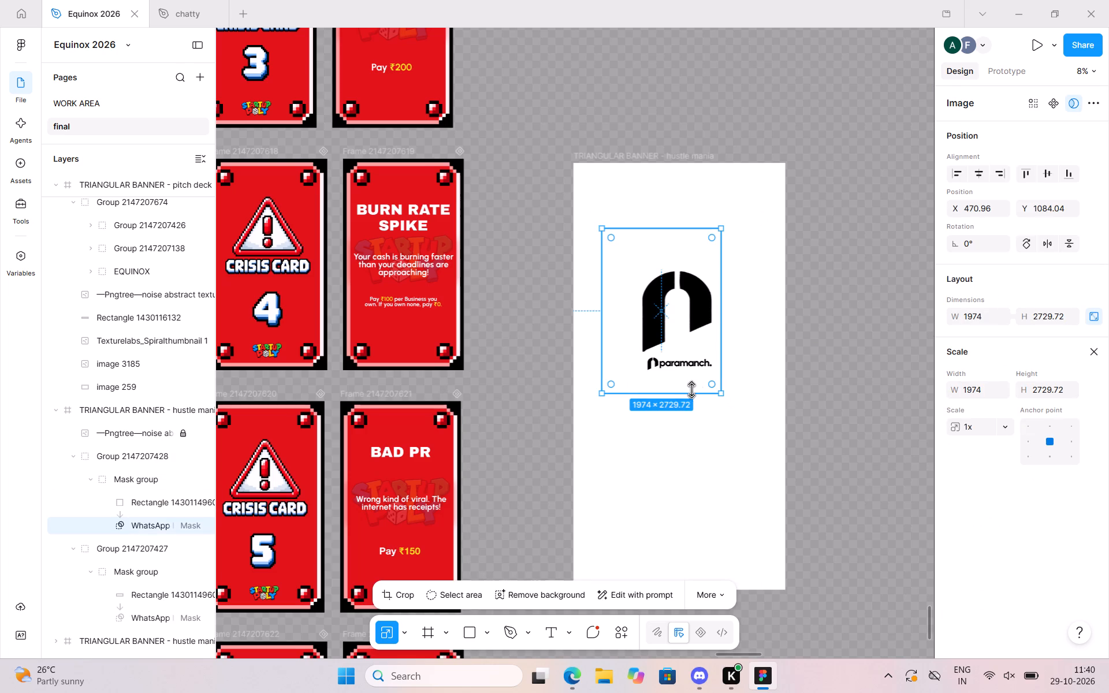
left_click_drag(689, 392, 690, 379)
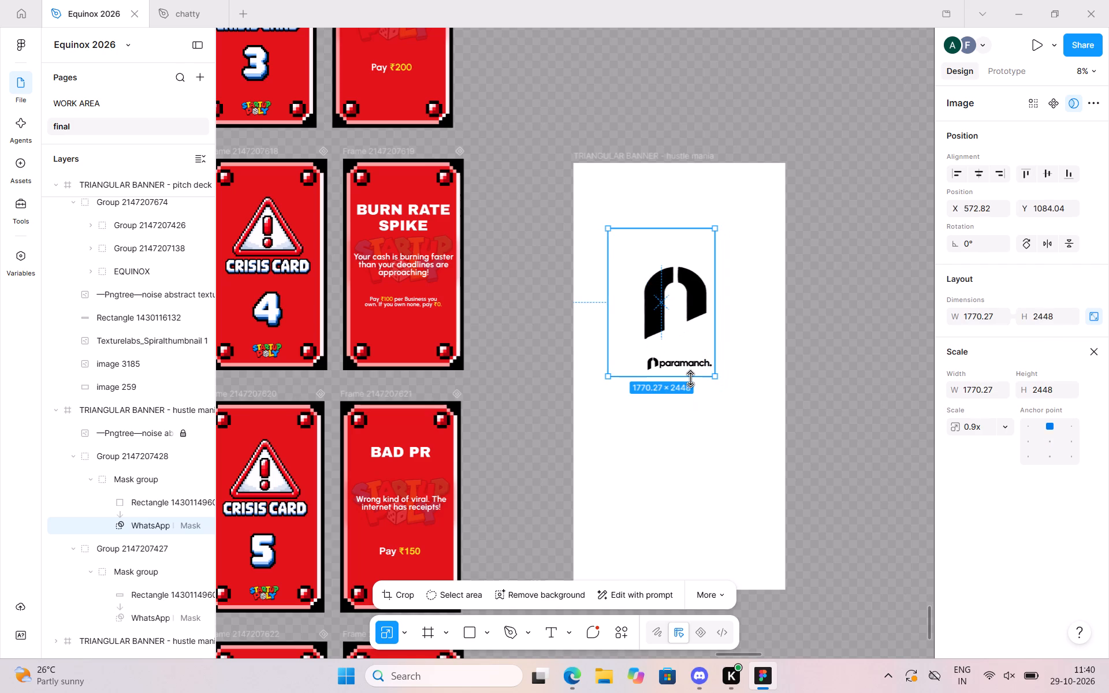
key("ctrl+z")
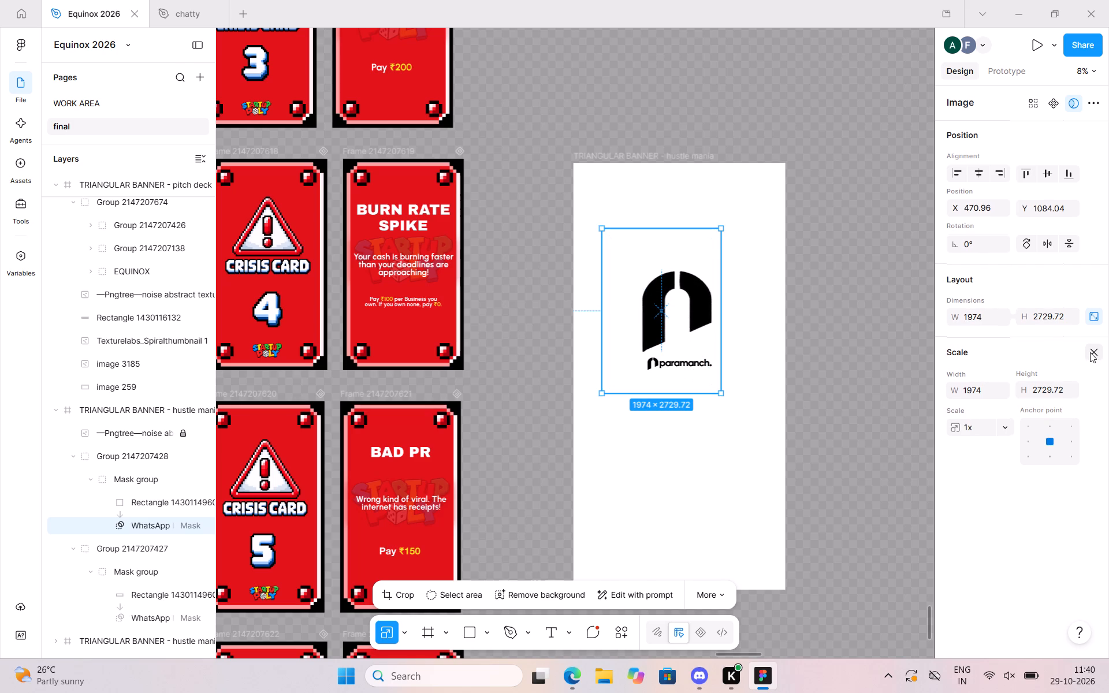
left_click(1090, 352)
left_click(969, 512)
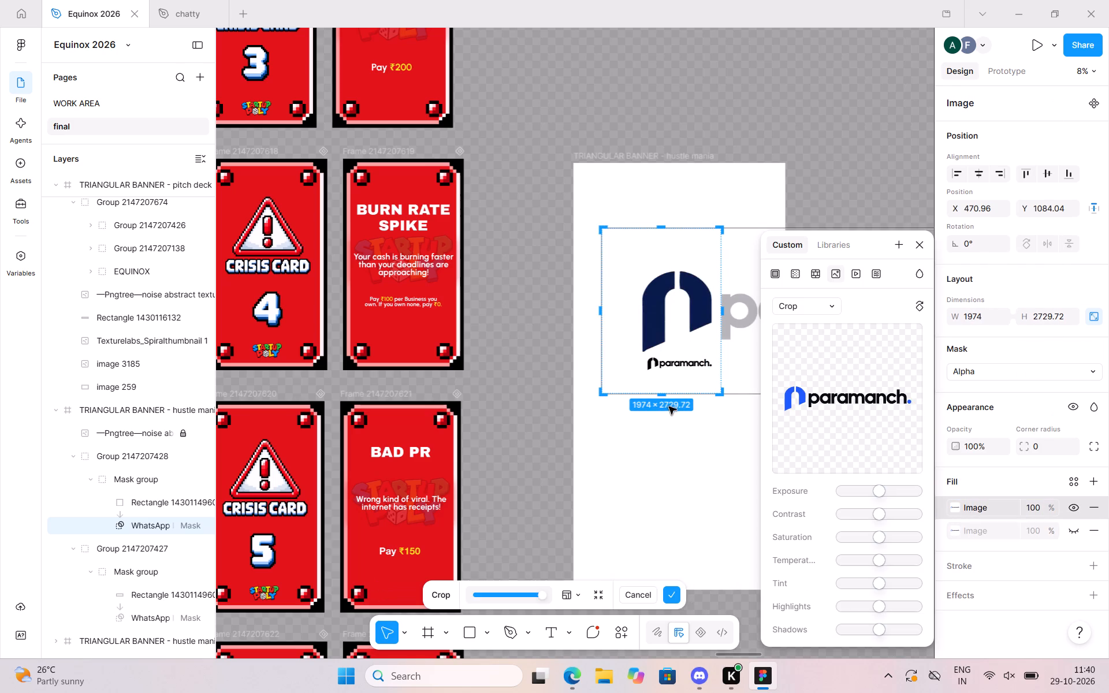
left_click_drag(661, 394, 661, 376)
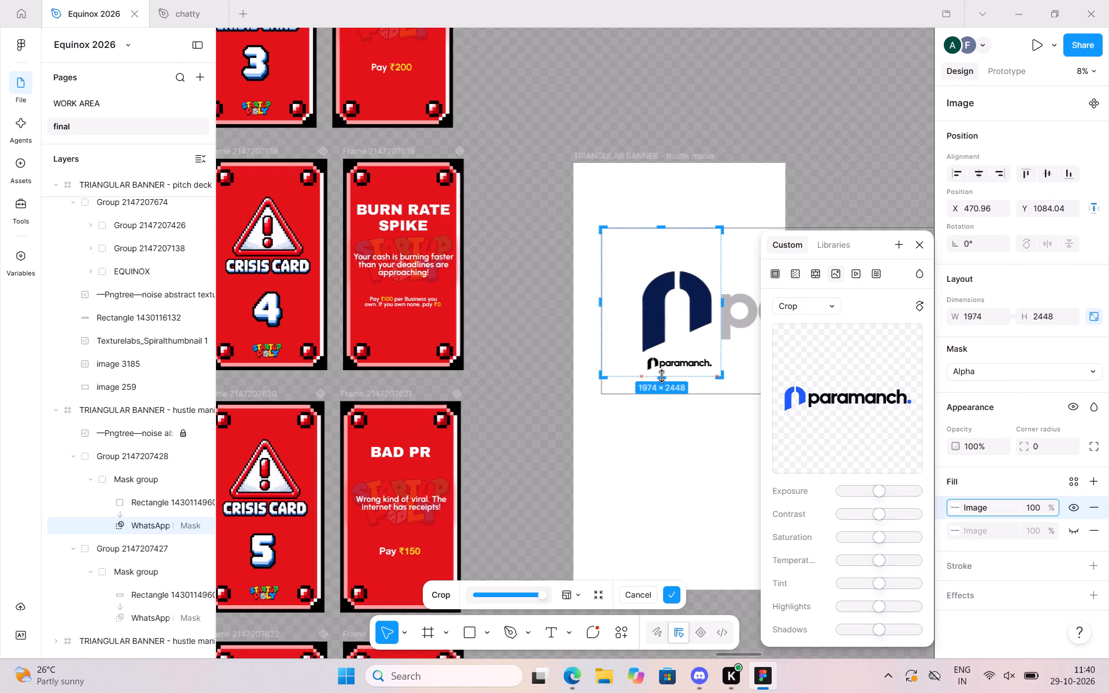
left_click_drag(666, 224, 661, 260)
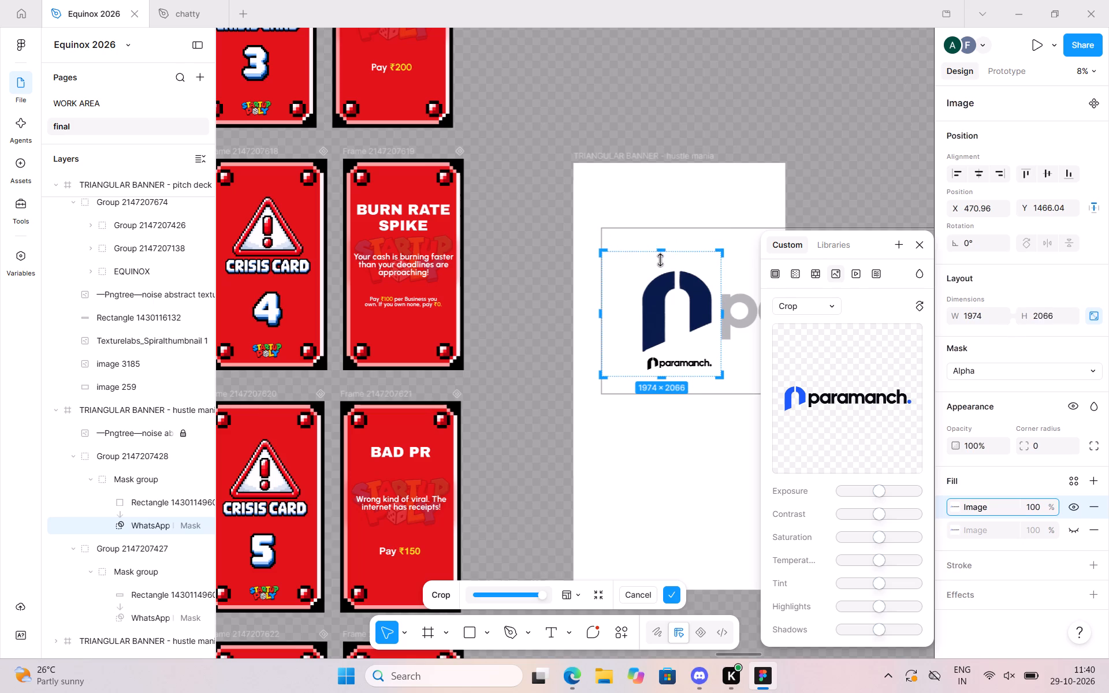
left_click_drag(661, 260, 660, 260)
left_click_drag(601, 313, 632, 314)
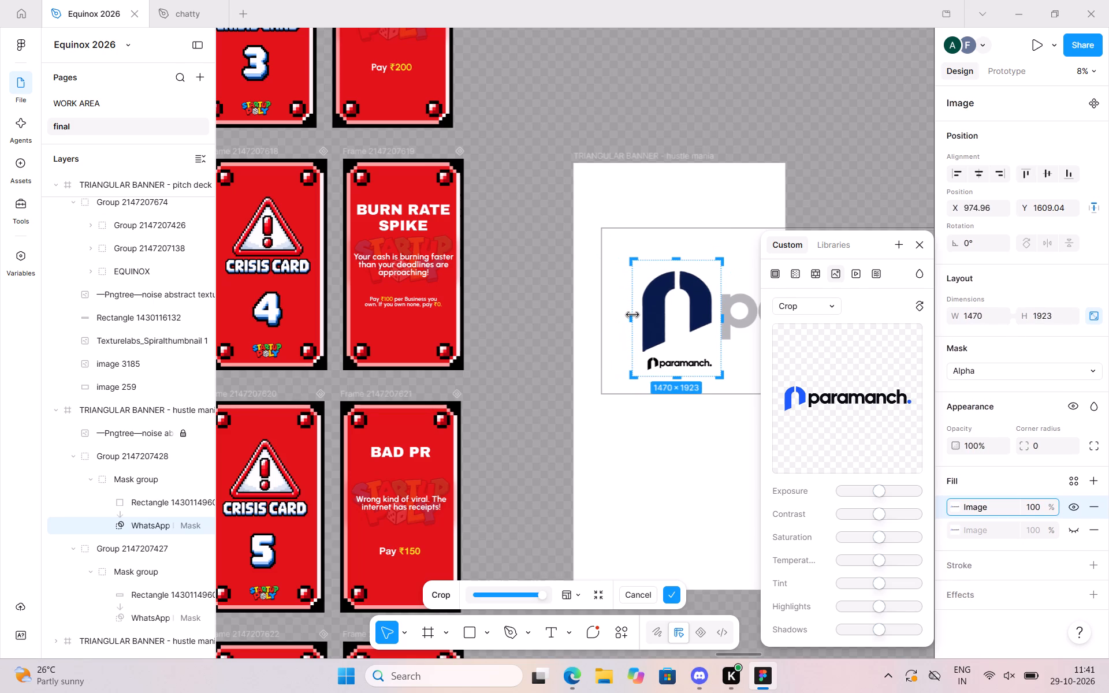
left_click_drag(632, 314, 630, 313)
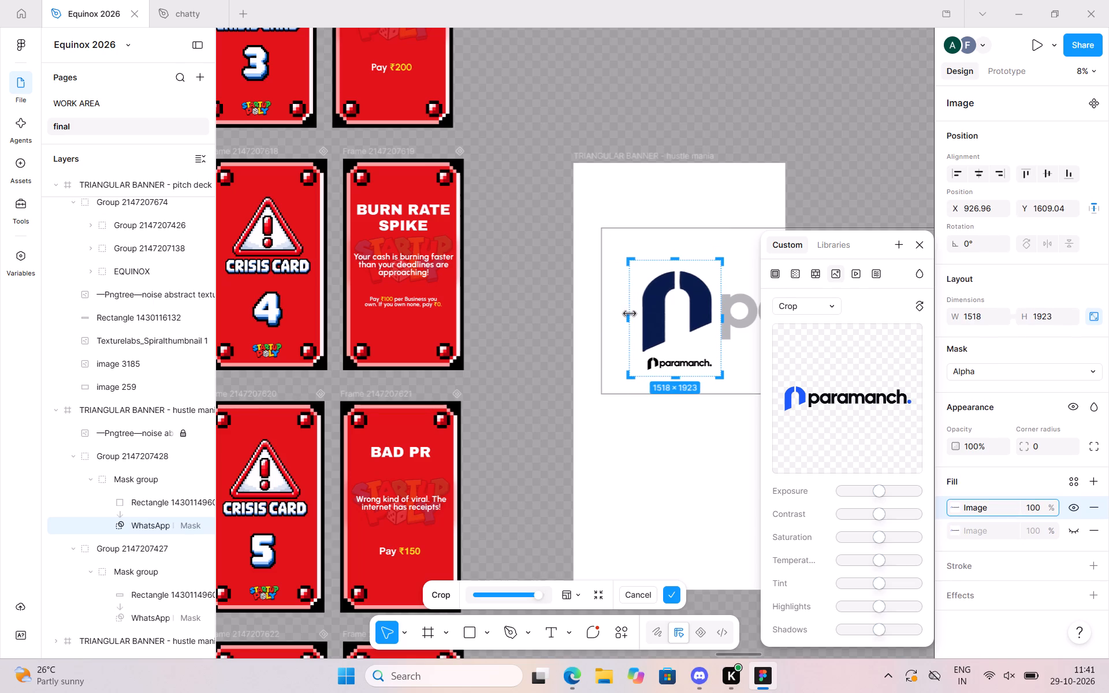
left_click(631, 316)
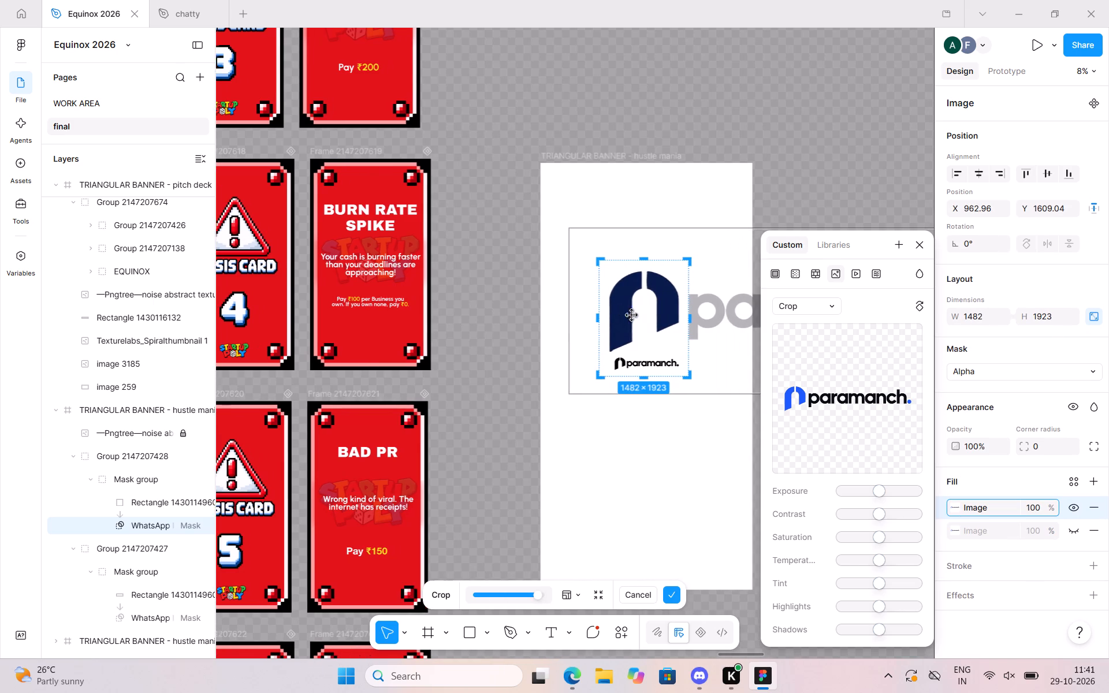
left_click(682, 95)
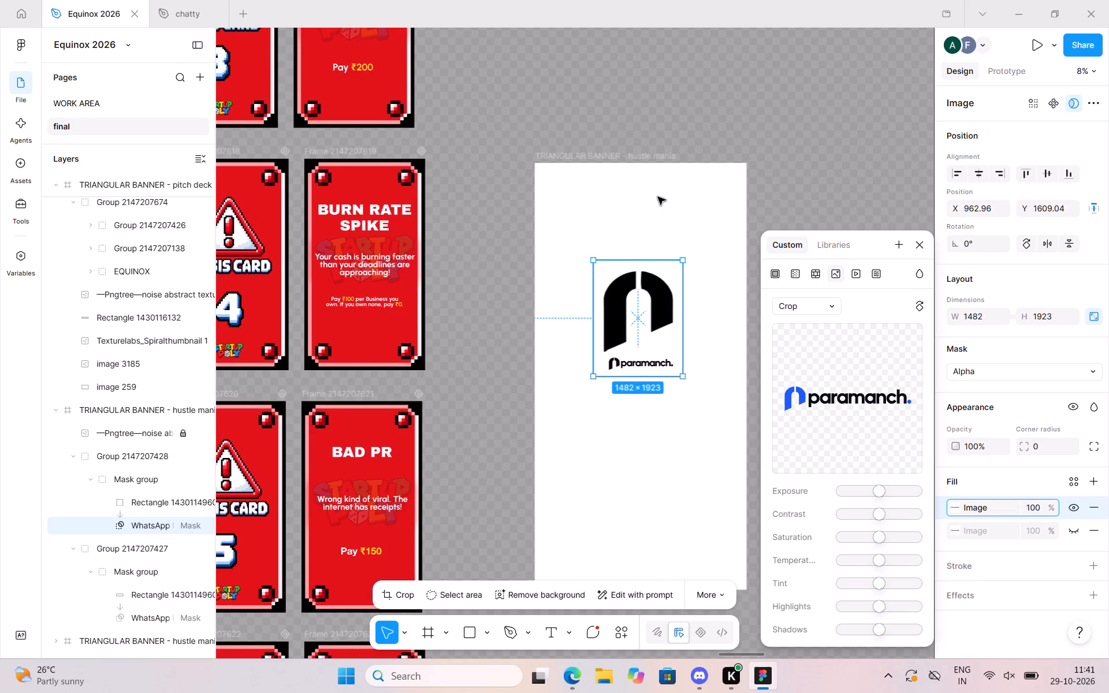
Move the cropped mask image to about X 1014, Y 1400 on the banner's vertical centre line.
left_click_drag(635, 308, 637, 290)
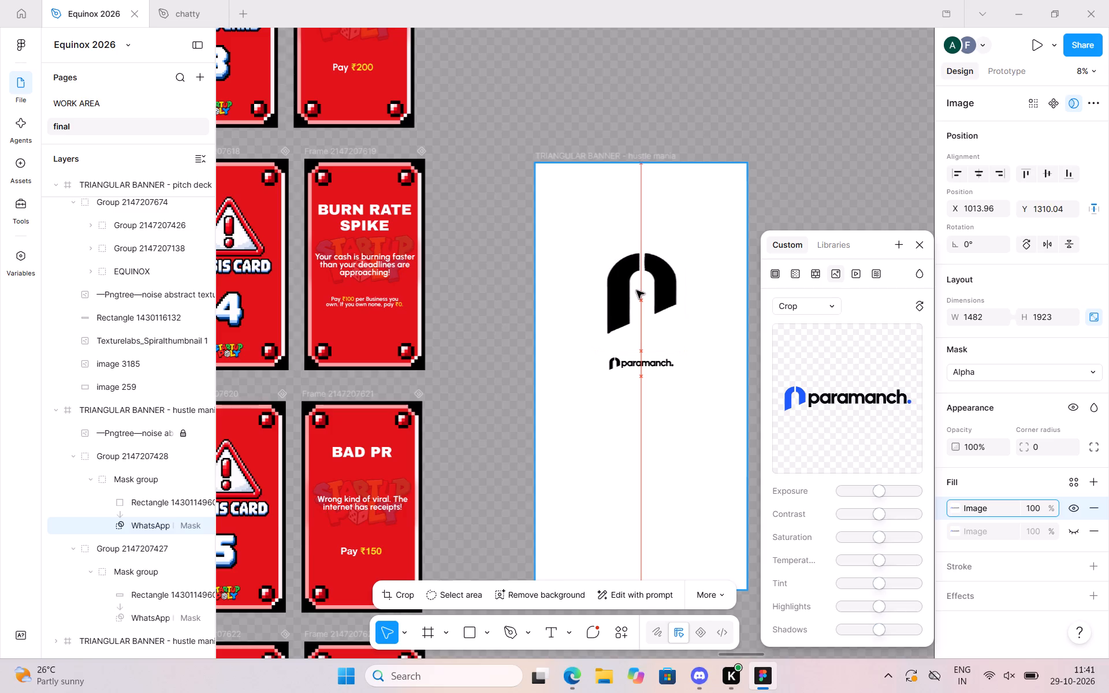
left_click_drag(637, 290, 637, 293)
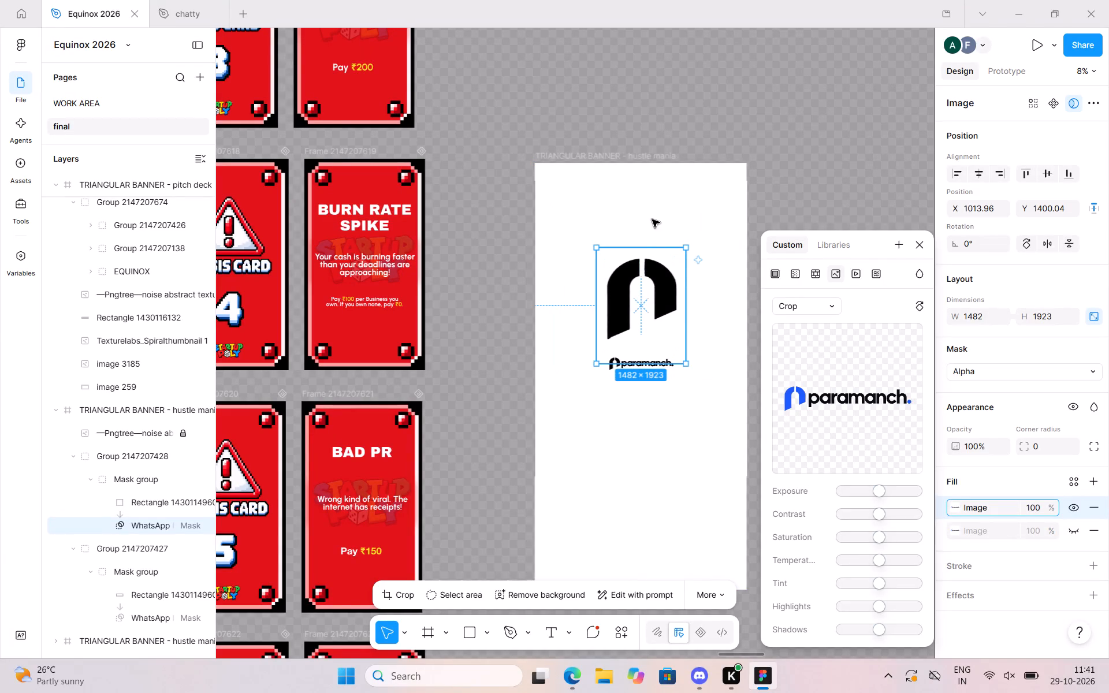
double_click(635, 261)
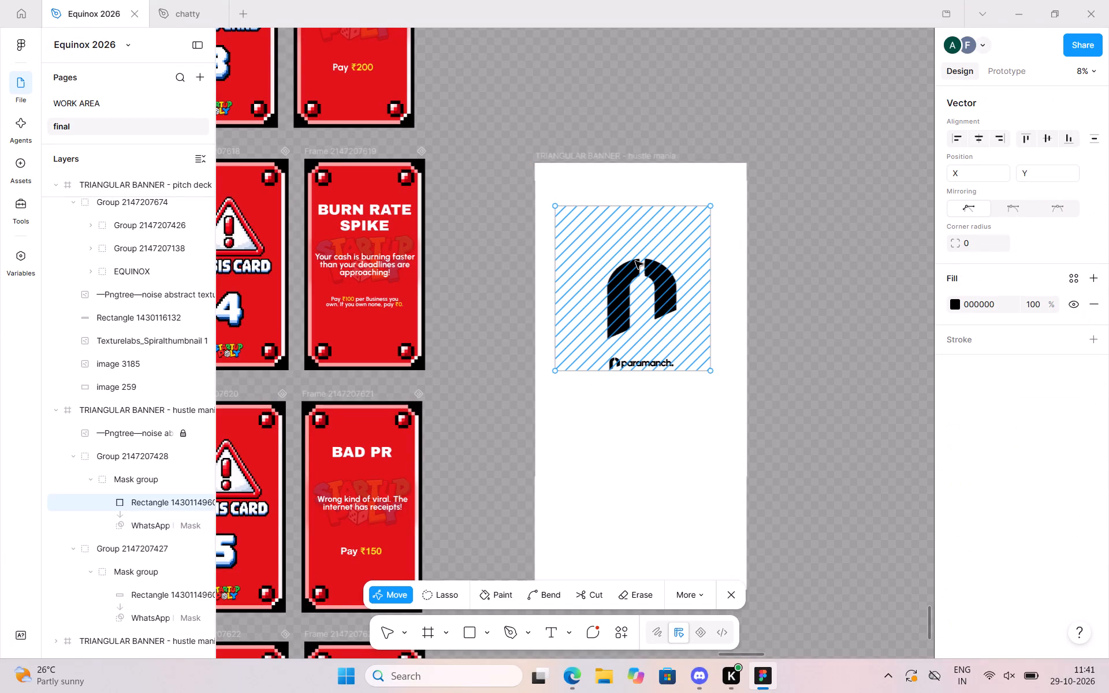
triple_click(864, 190)
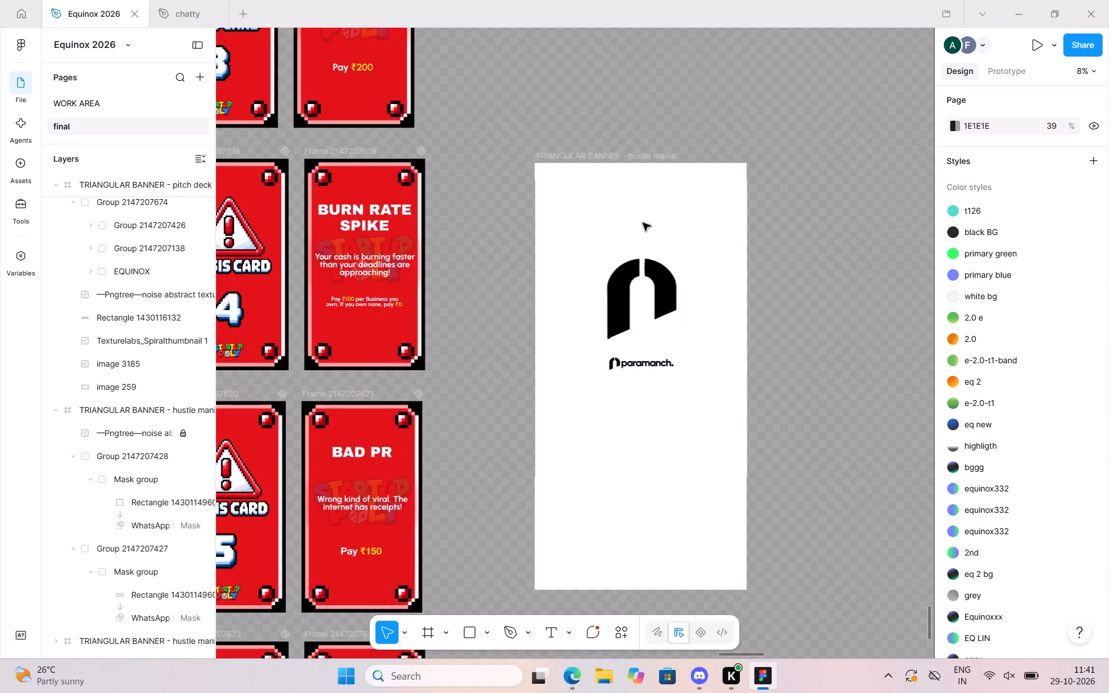
Resize the black fill rectangle in the arch symbol's mask group to about 1482 × 2040 at X 1014, Y 1400.
left_click(614, 299)
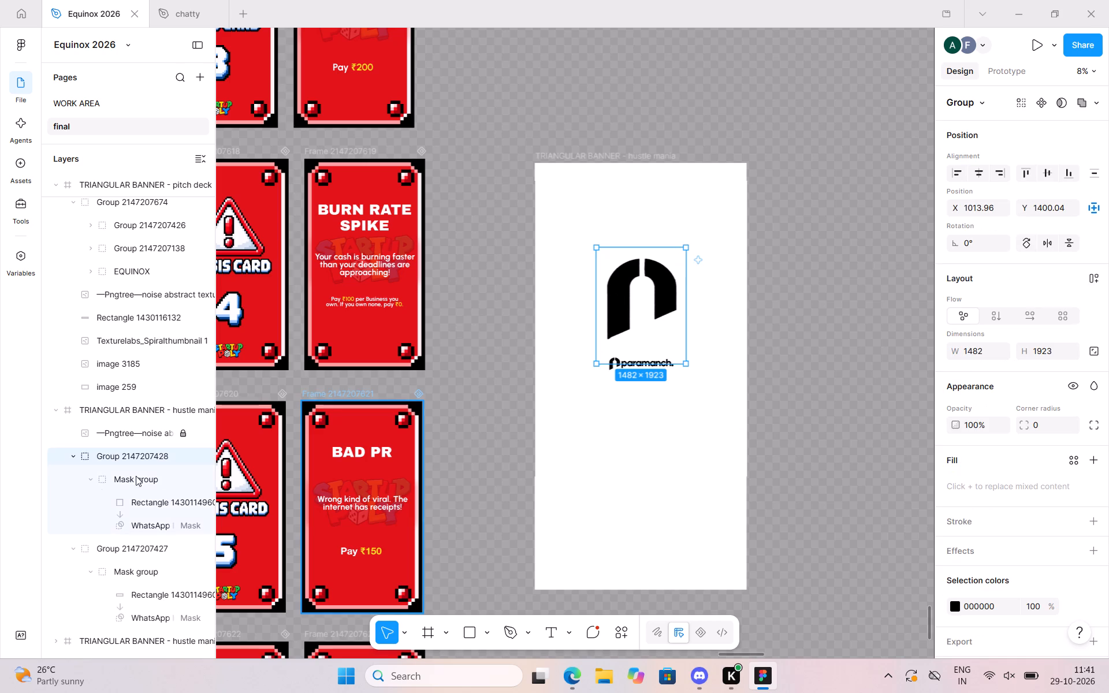
left_click(137, 503)
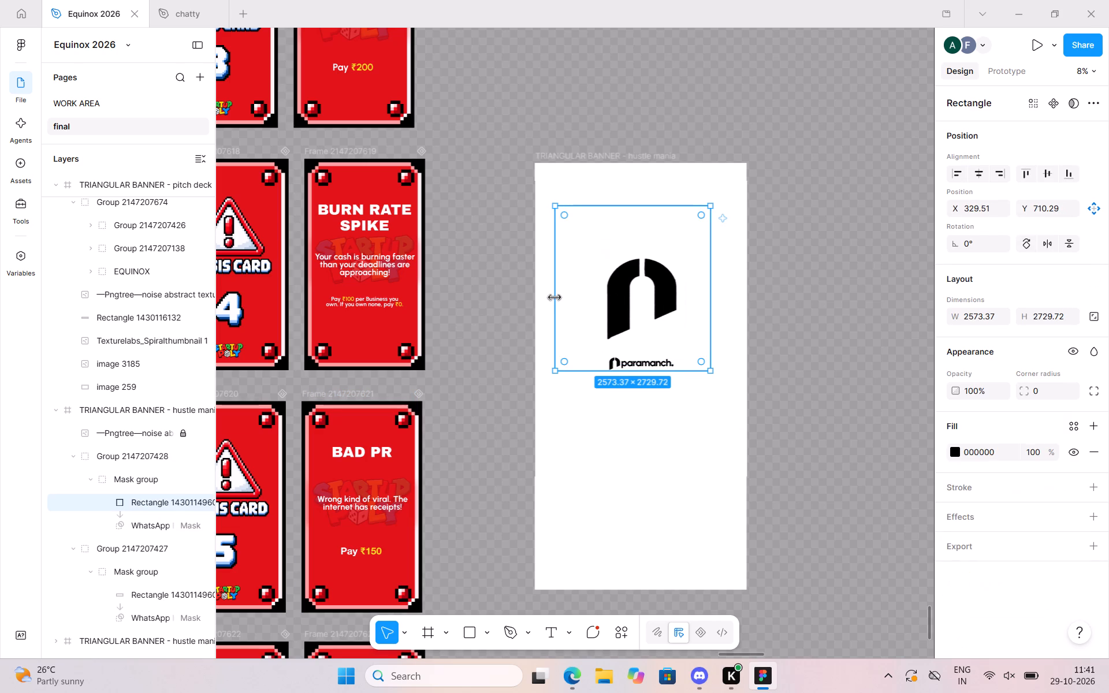
left_click_drag(555, 296, 596, 295)
left_click_drag(646, 206, 647, 249)
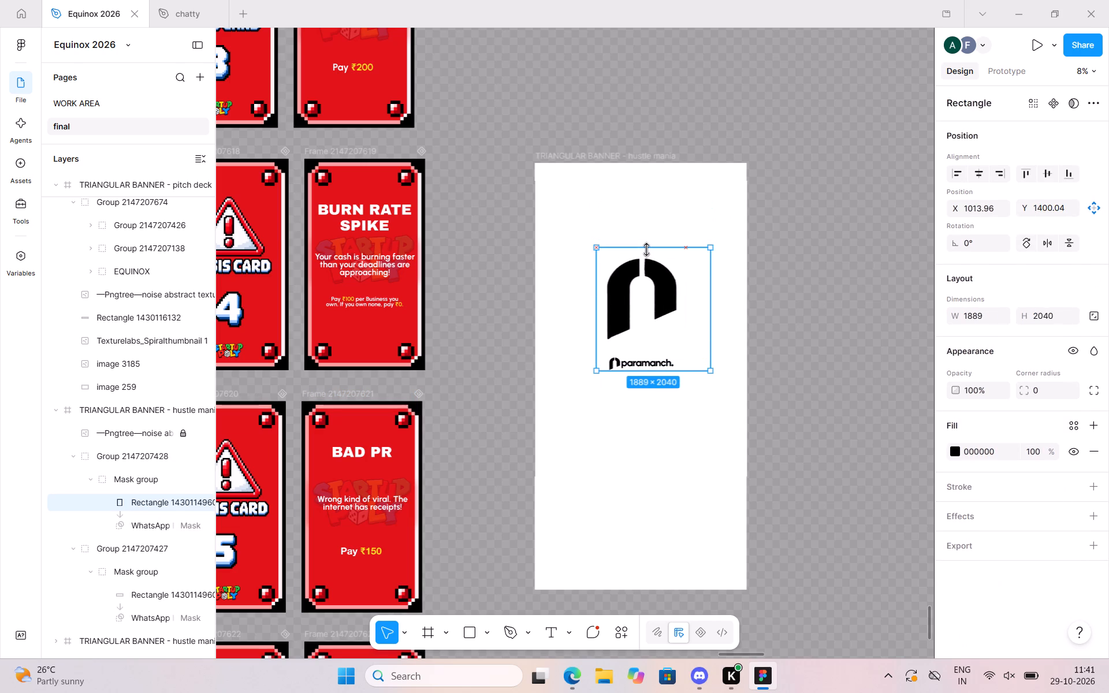
left_click_drag(647, 249, 718, 244)
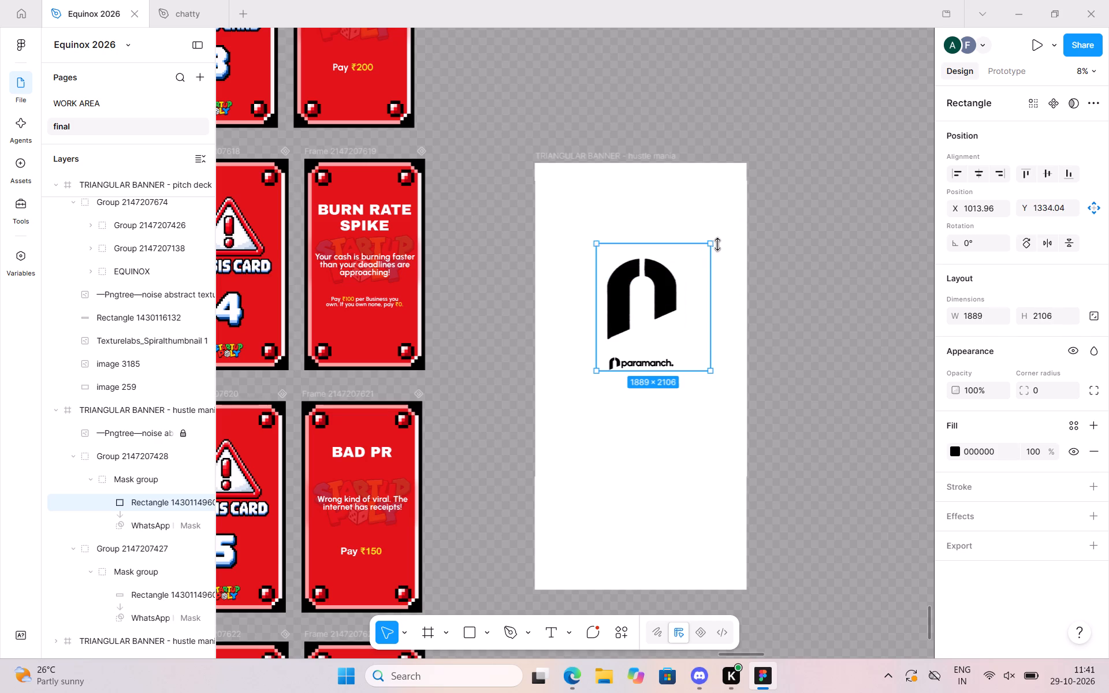
left_click_drag(718, 244, 716, 247)
left_click_drag(712, 297, 684, 299)
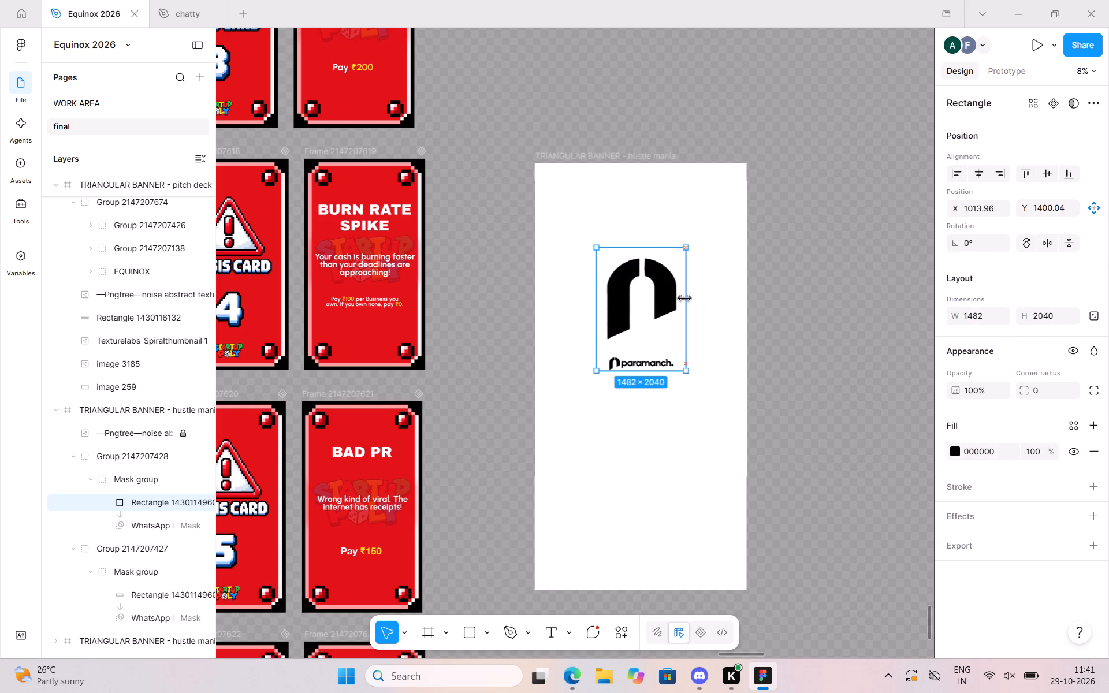
left_click_drag(684, 299, 688, 298)
left_click(738, 291)
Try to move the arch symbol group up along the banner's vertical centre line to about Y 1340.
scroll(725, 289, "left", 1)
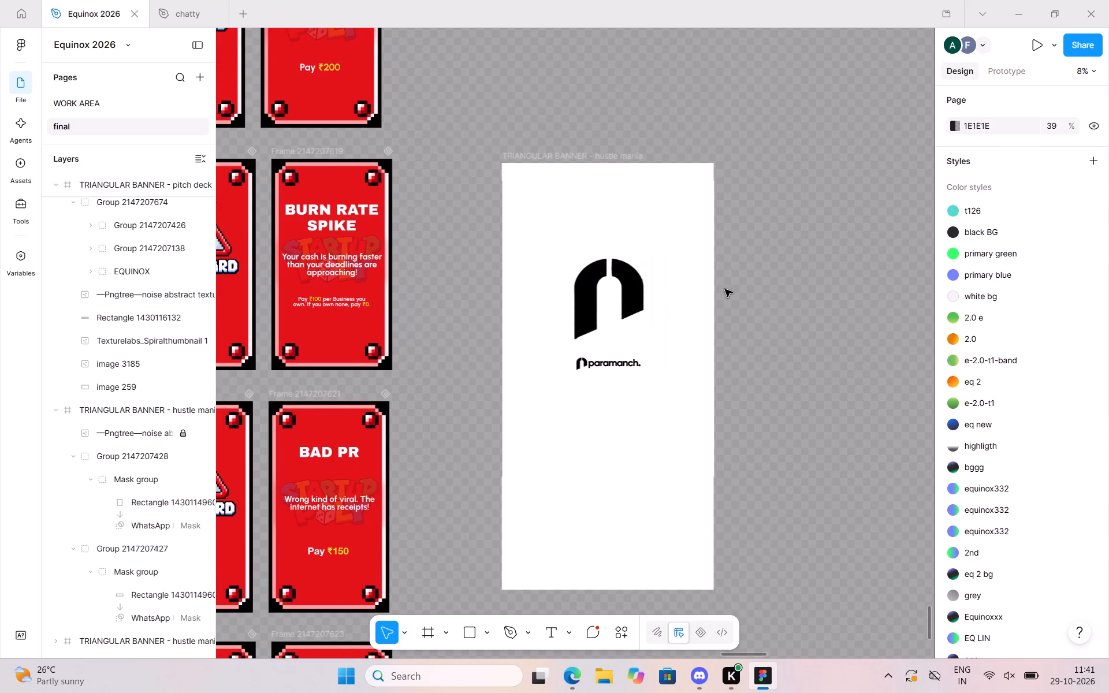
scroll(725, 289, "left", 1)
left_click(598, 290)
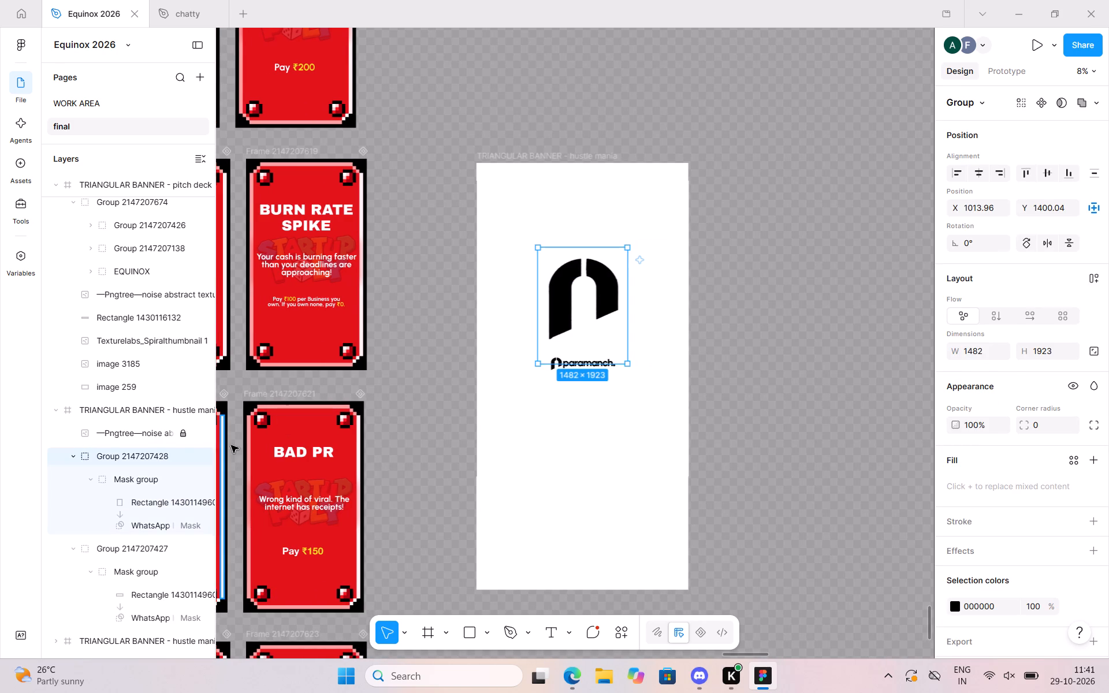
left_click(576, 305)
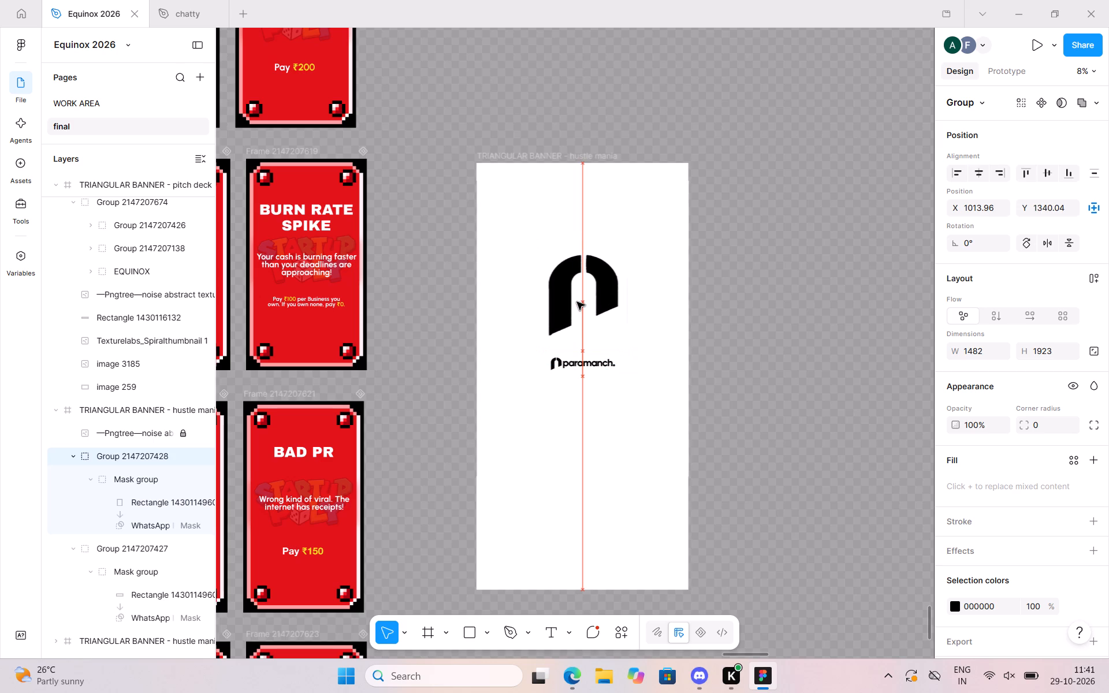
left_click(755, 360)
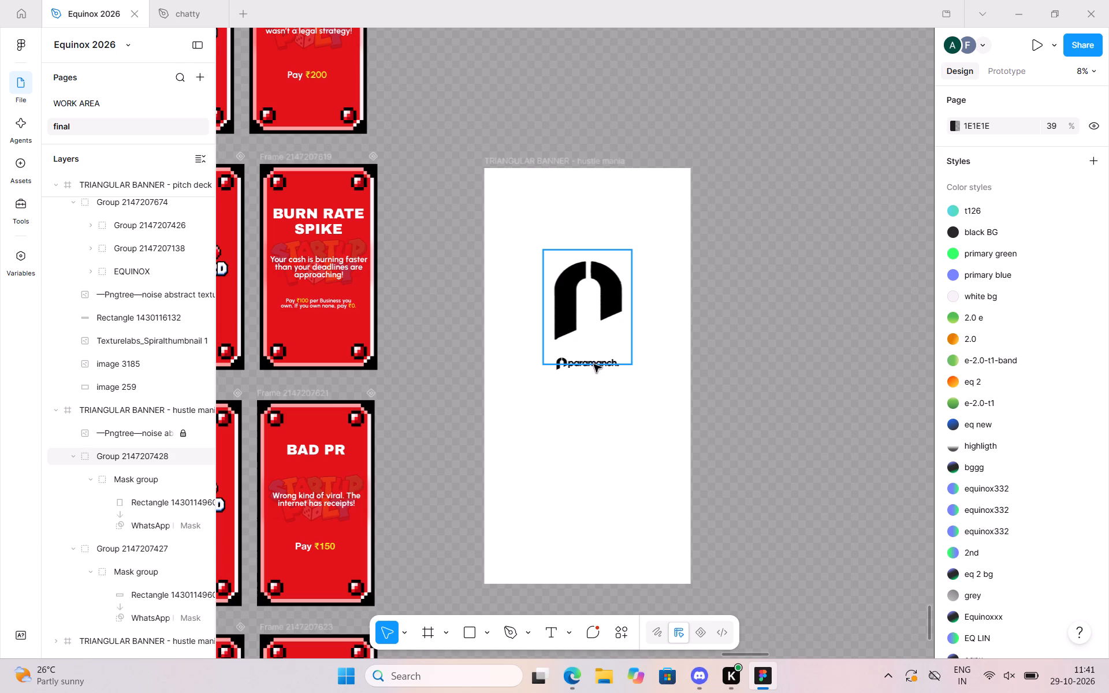
Move the full paramanch. logo down below the arch symbol to about Y 3812 and scale it up to about 3267 × 1089.
left_click_drag(569, 368, 565, 409)
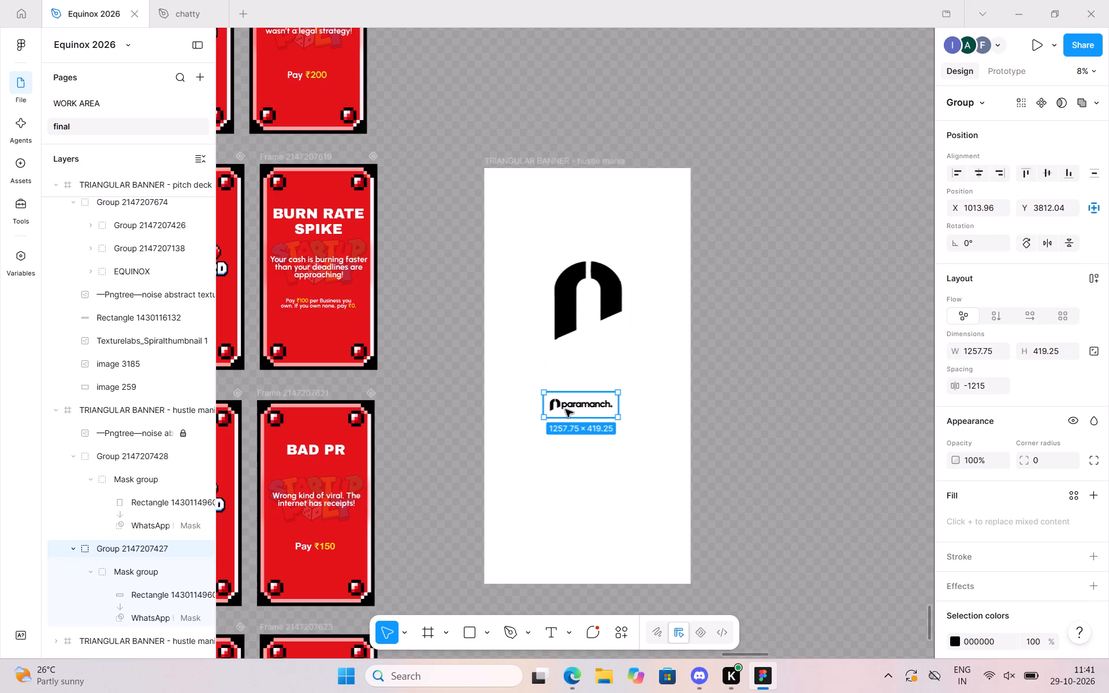
key("k")
left_click_drag(615, 416, 634, 441)
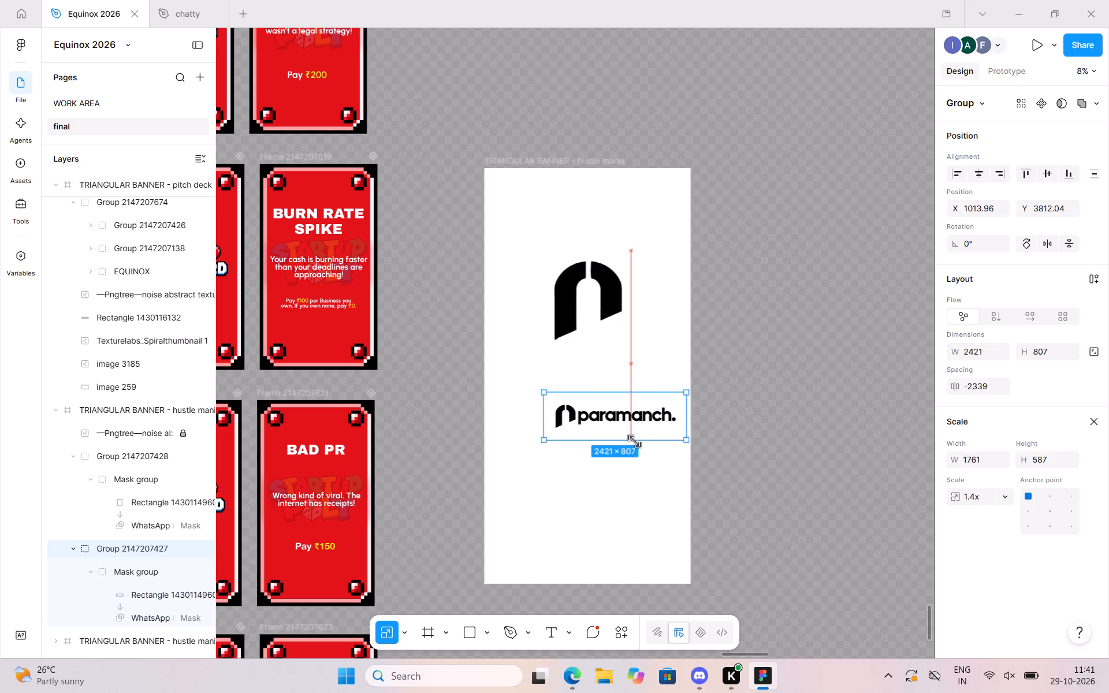
left_click_drag(634, 441, 637, 445)
left_click_drag(548, 446, 541, 451)
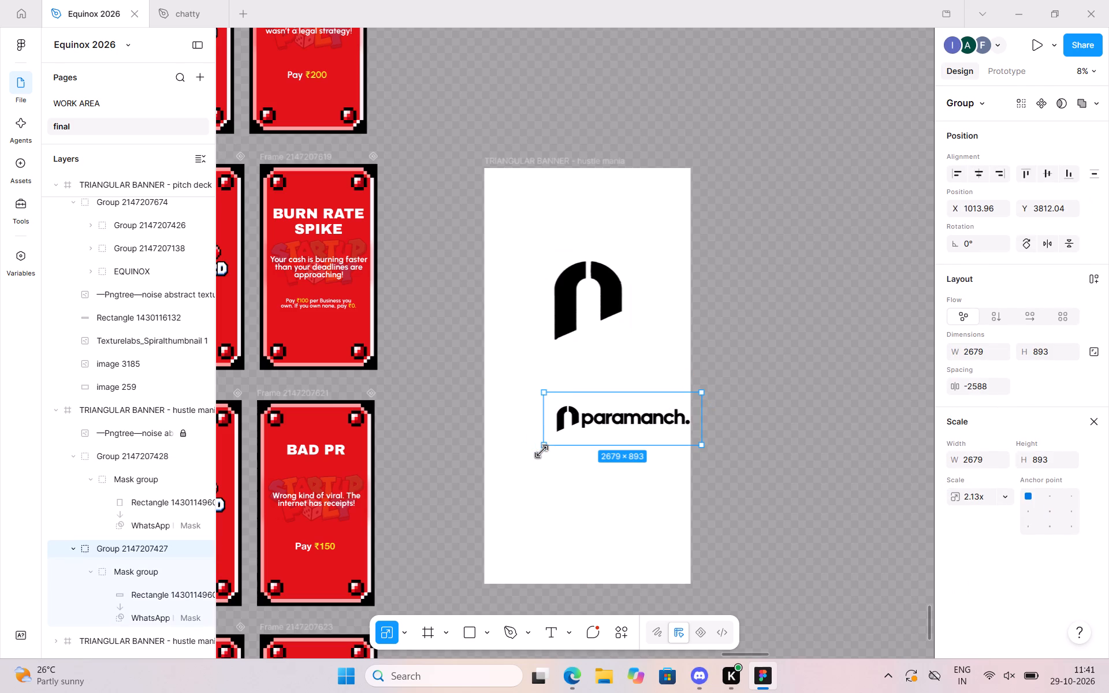
left_click_drag(541, 451, 522, 456)
Move the enlarged paramanch. logo to about X 122, Y 3873, centred horizontally on the banner.
scroll(522, 456, "right", 1)
left_click_drag(624, 403, 609, 405)
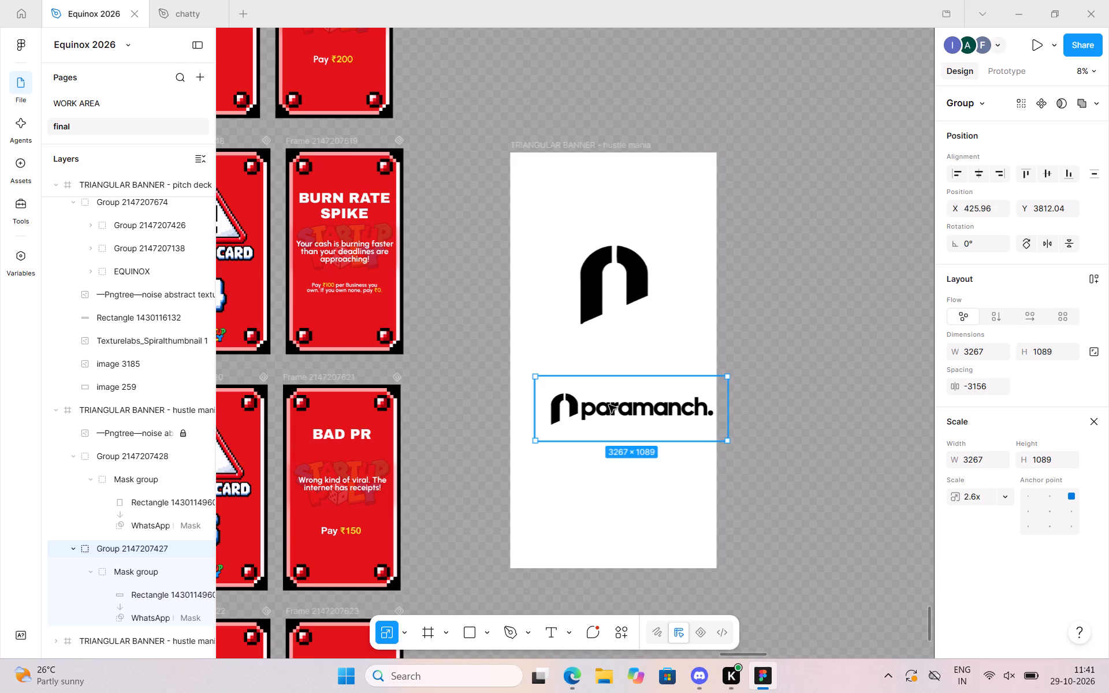
left_click_drag(609, 405, 608, 407)
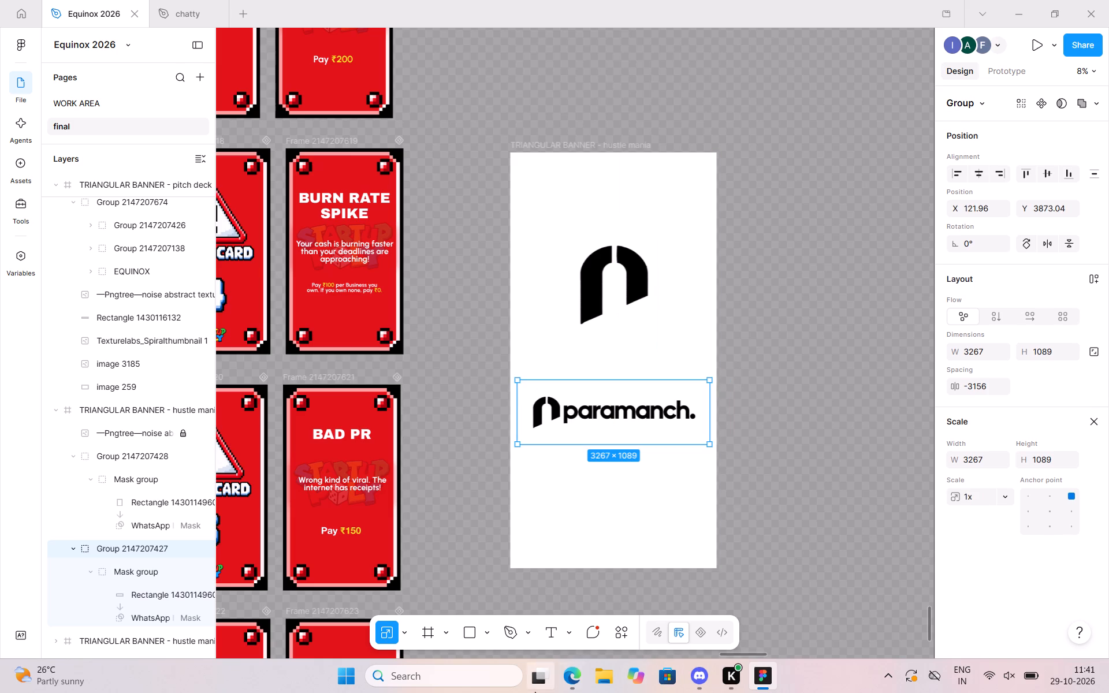
Switch to Microsoft Edge, open Pinterest from a new tab, and close the leftover empty tab.
left_click(568, 683)
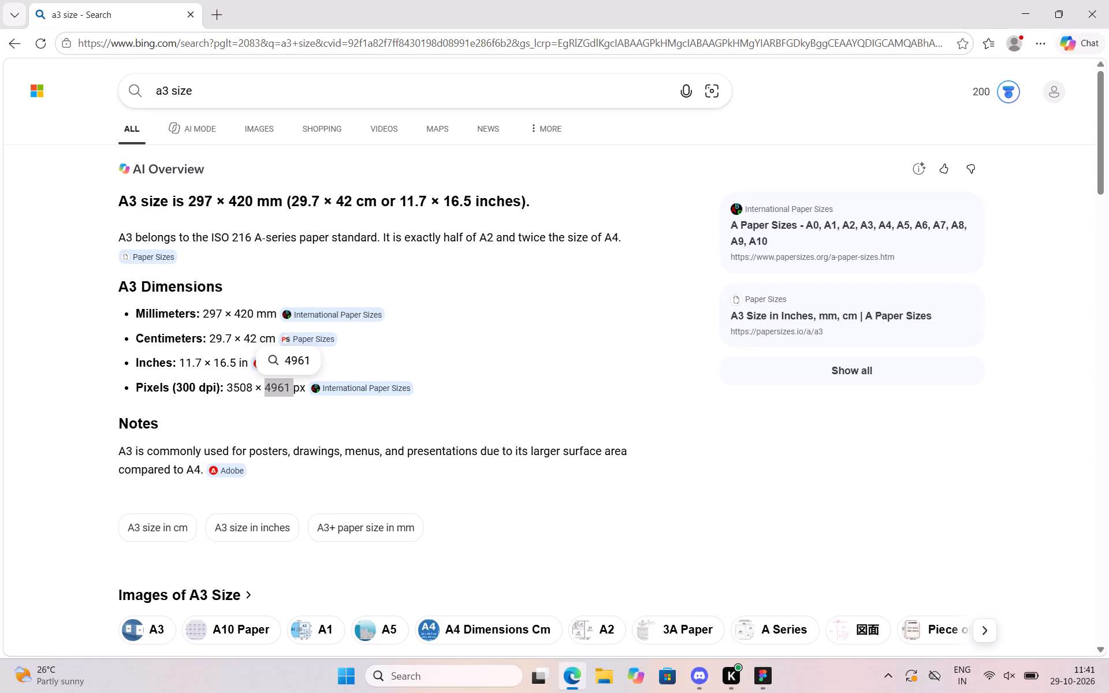
left_click(211, 16)
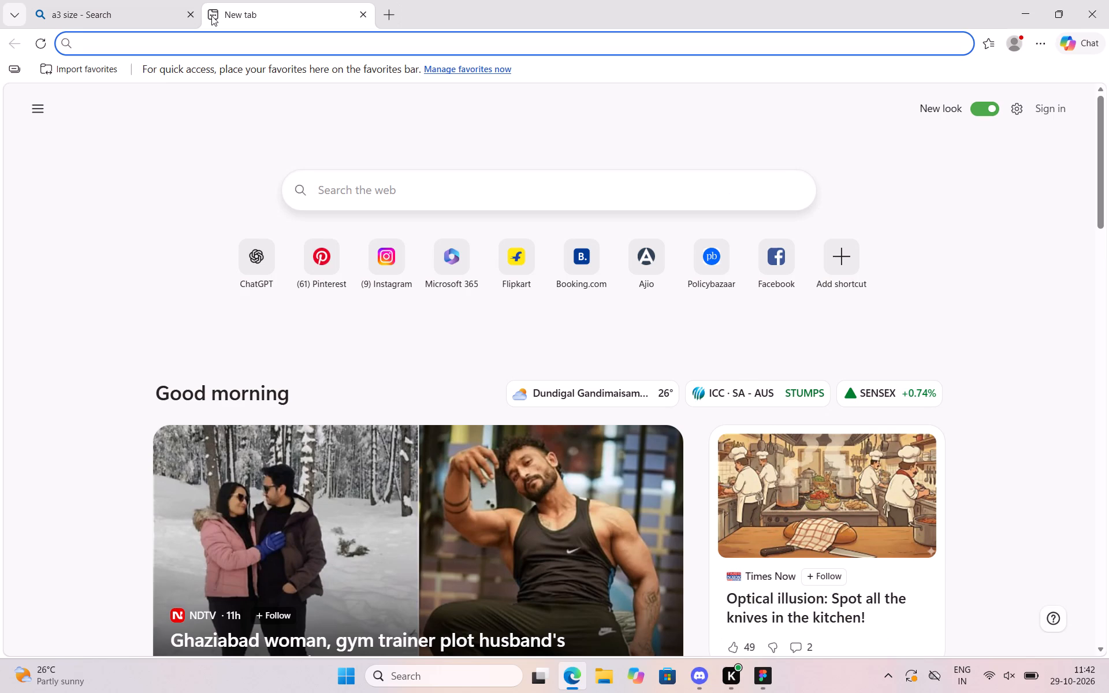
left_click(303, 244)
left_click(312, 251)
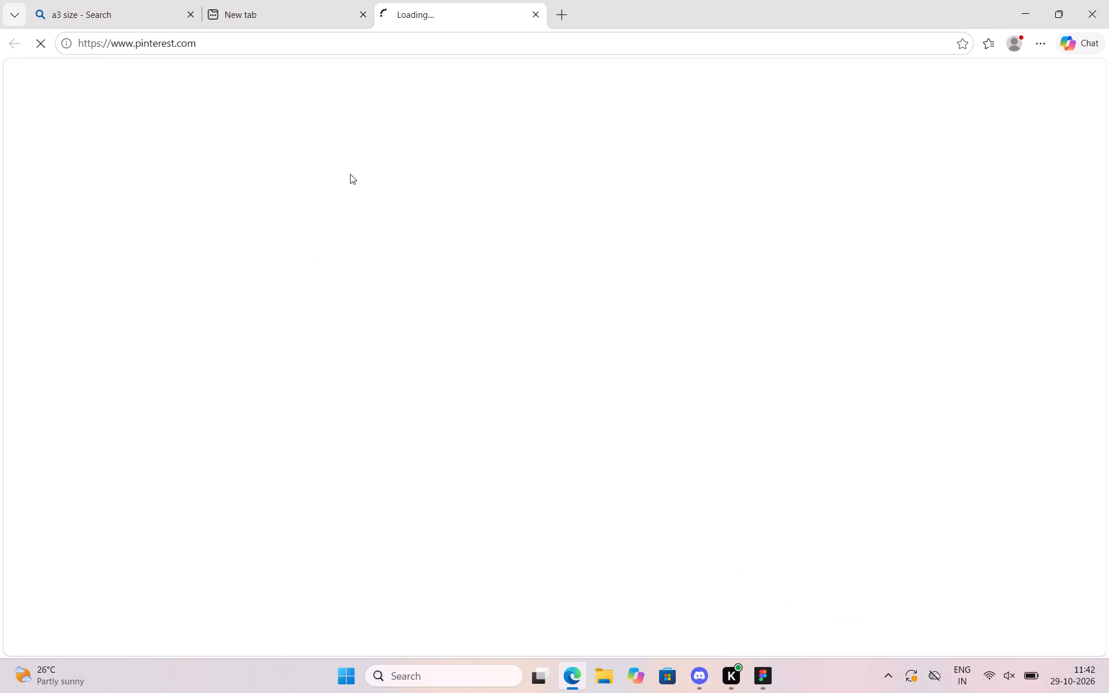
left_click(367, 13)
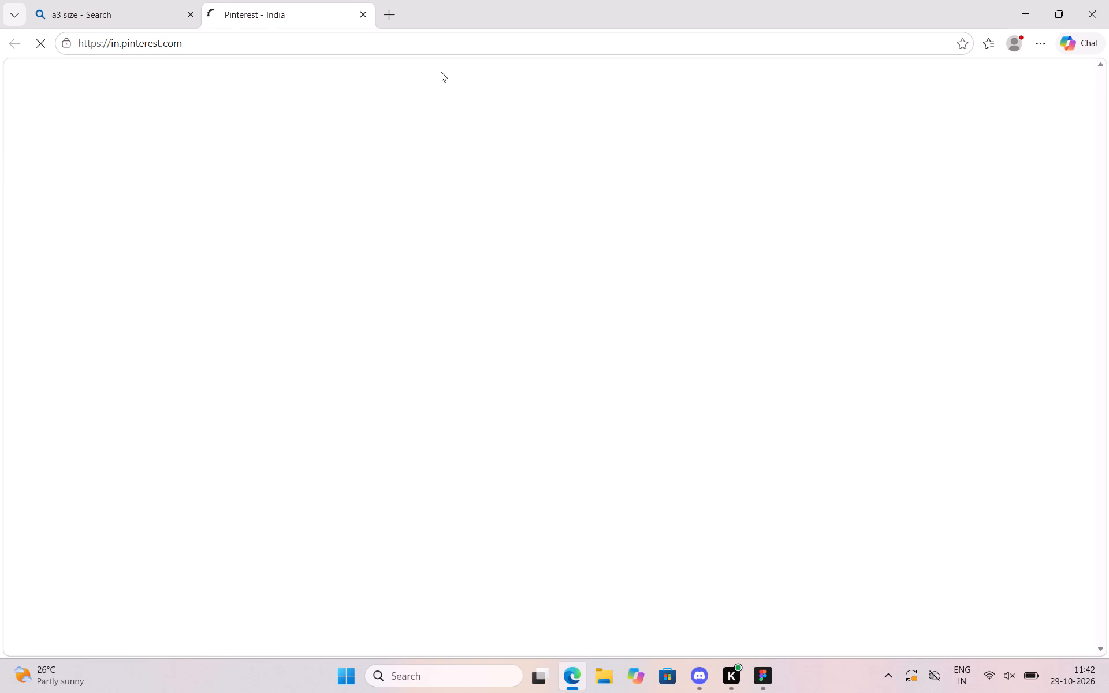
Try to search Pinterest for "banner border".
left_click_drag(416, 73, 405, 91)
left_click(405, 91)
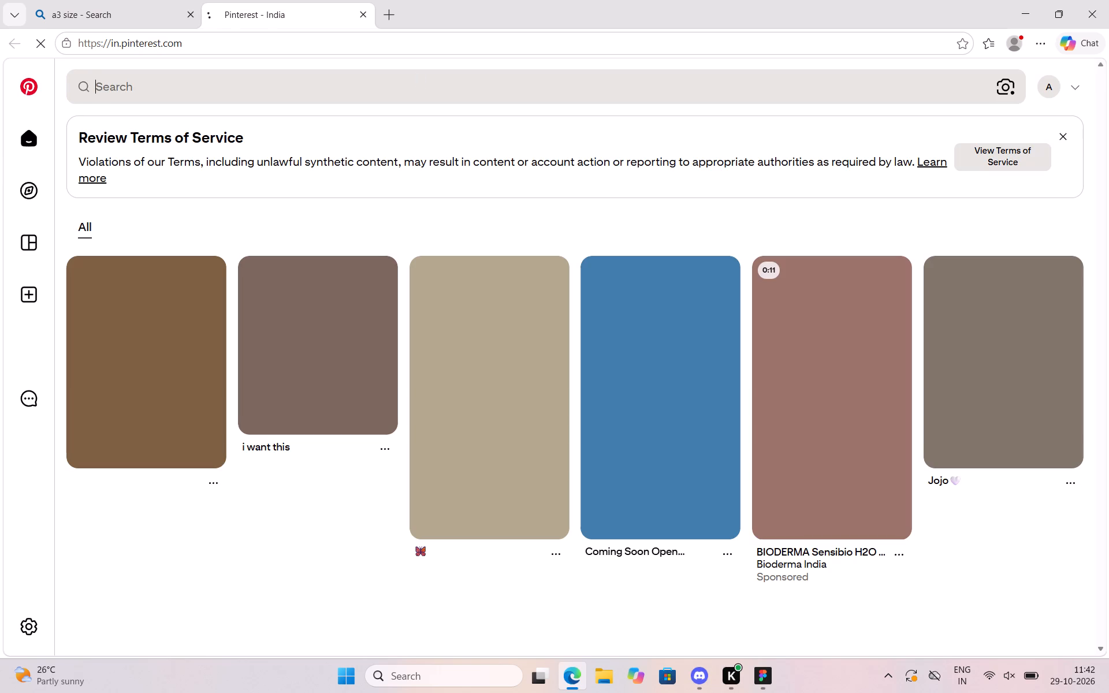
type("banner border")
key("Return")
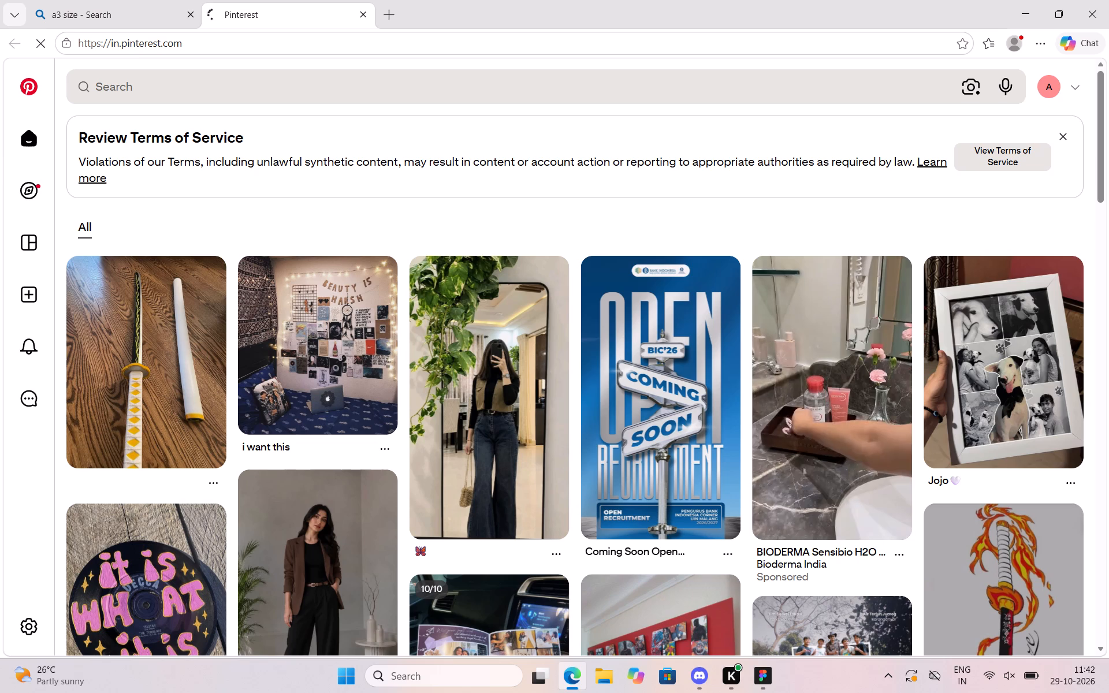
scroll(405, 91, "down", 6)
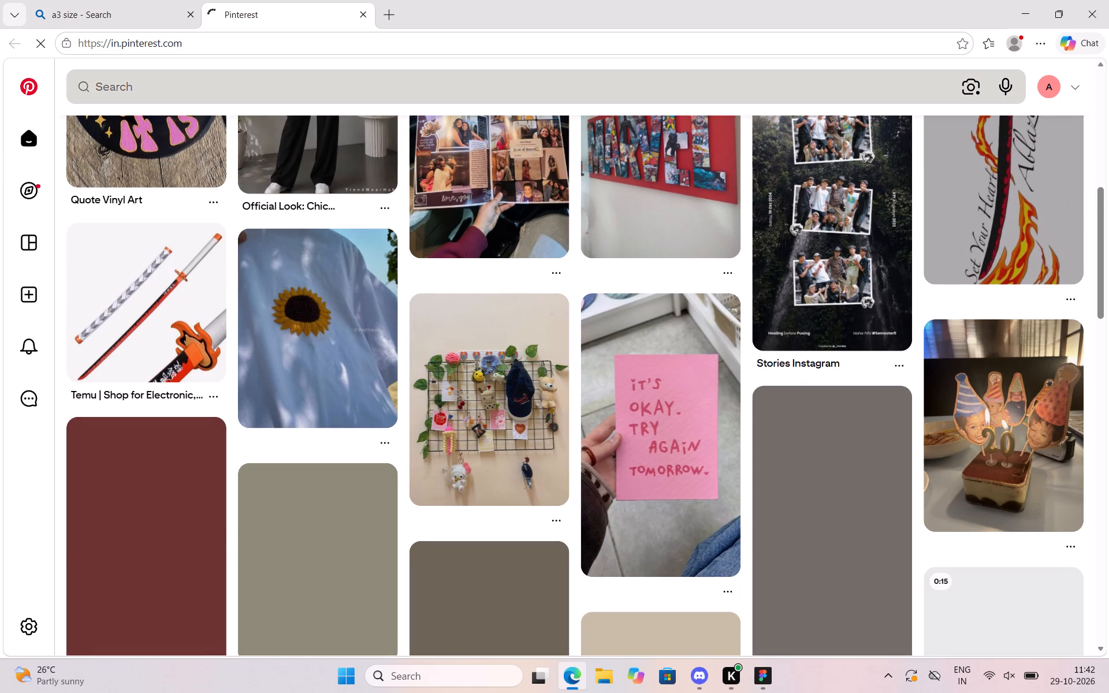
Search Pinterest for "triangle banner borders" and look through the resulting pins.
left_click(173, 87)
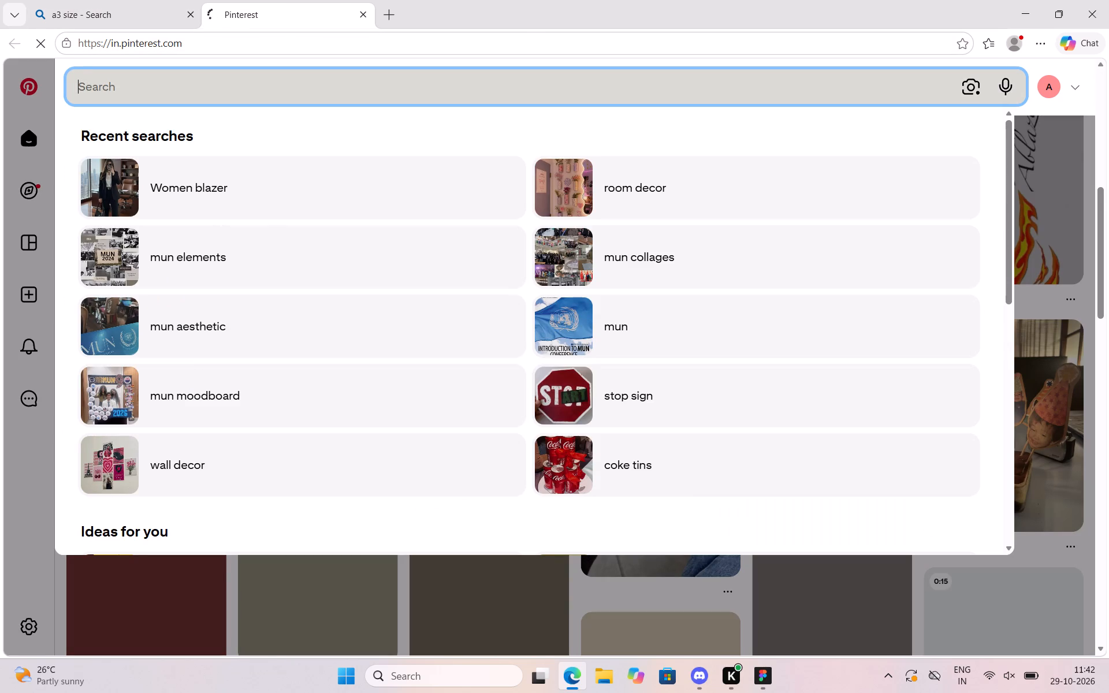
type("triangle banner borders")
key("Return")
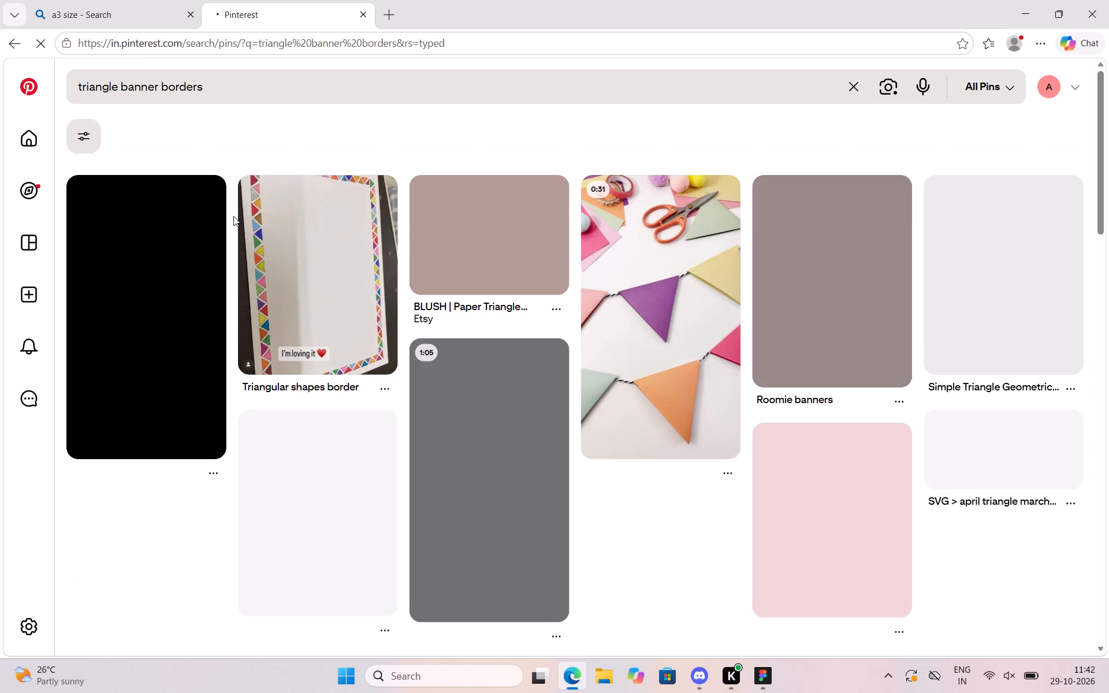
scroll(233, 216, "down", 2)
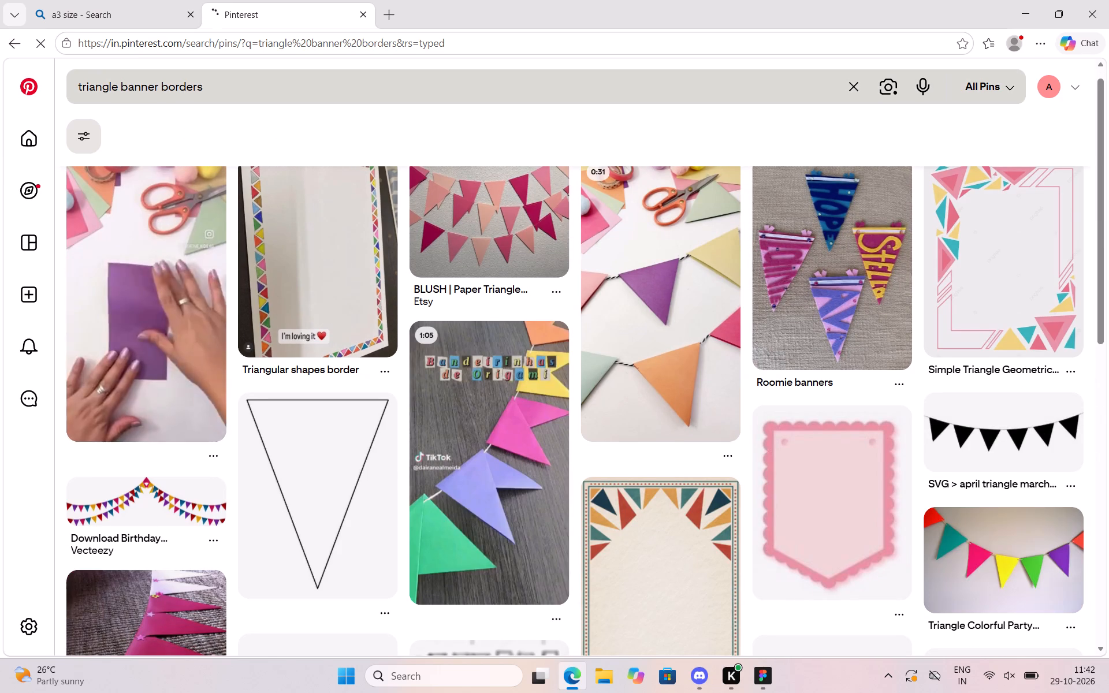
Shorten the Pinterest search to "banner borders" and look through the resulting pins for a suitable border.
left_click(122, 84)
key("BackSpace")
key("BackSpace")
key("BackSpace")
key("BackSpace")
key("BackSpace")
key("BackSpace")
key("BackSpace")
key("BackSpace")
key("BackSpace")
key("BackSpace")
key("BackSpace")
key("BackSpace")
key("BackSpace")
key("BackSpace")
key("BackSpace")
key("BackSpace")
key("BackSpace")
key("BackSpace")
key("BackSpace")
key("BackSpace")
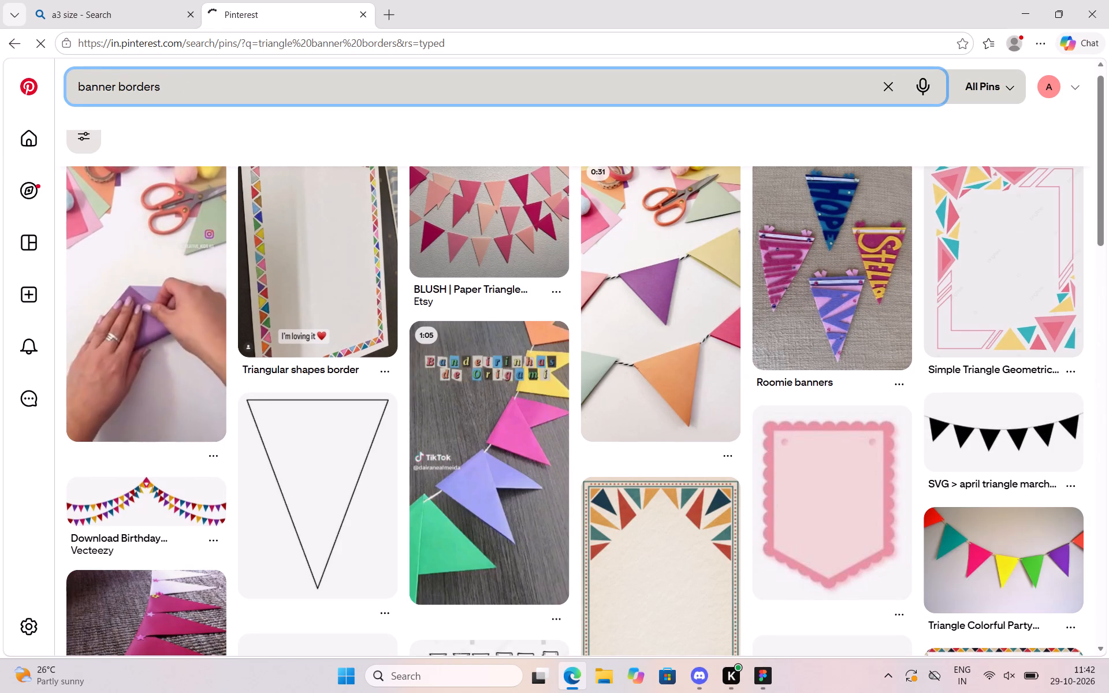
key("Return")
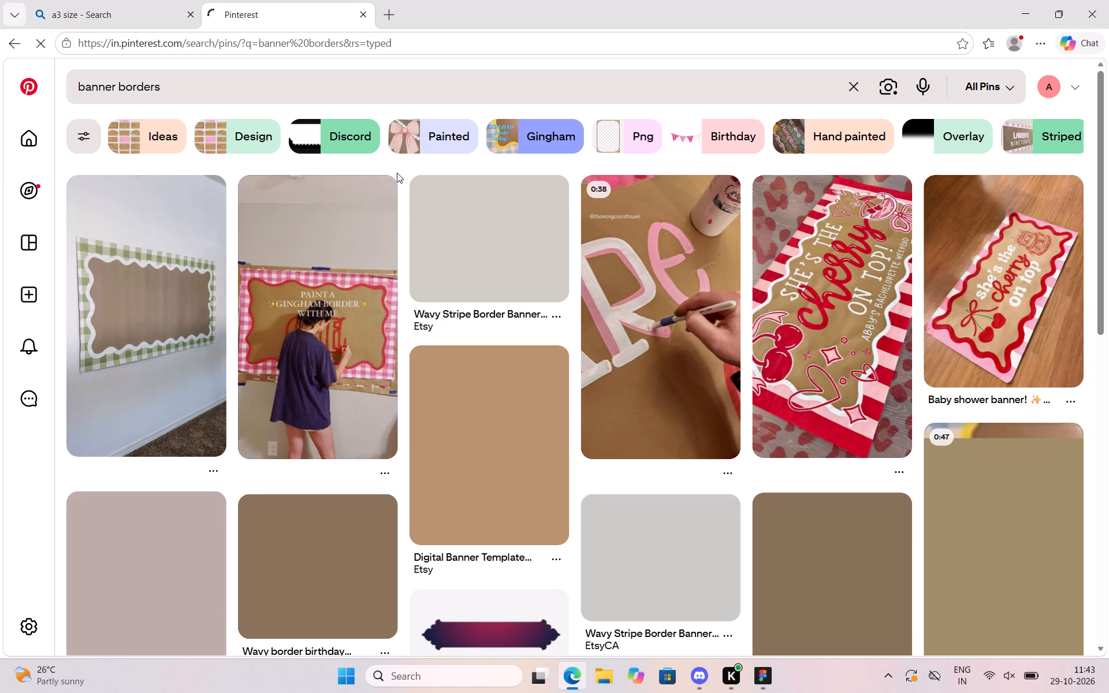
scroll(397, 173, "down", 1)
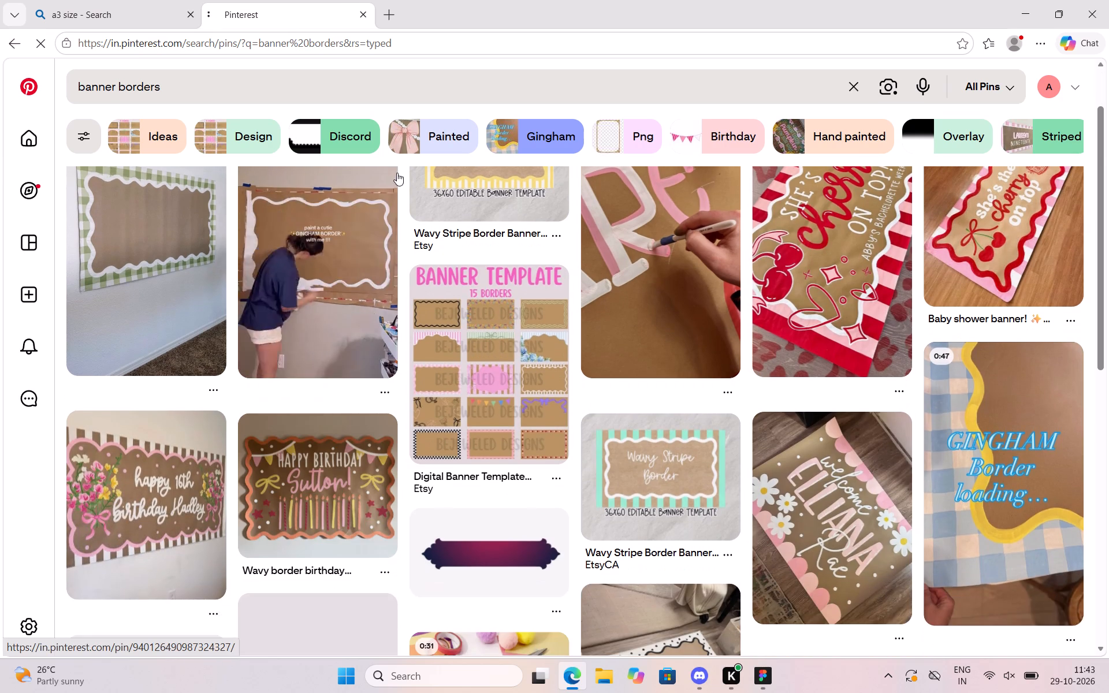
scroll(397, 173, "down", 1)
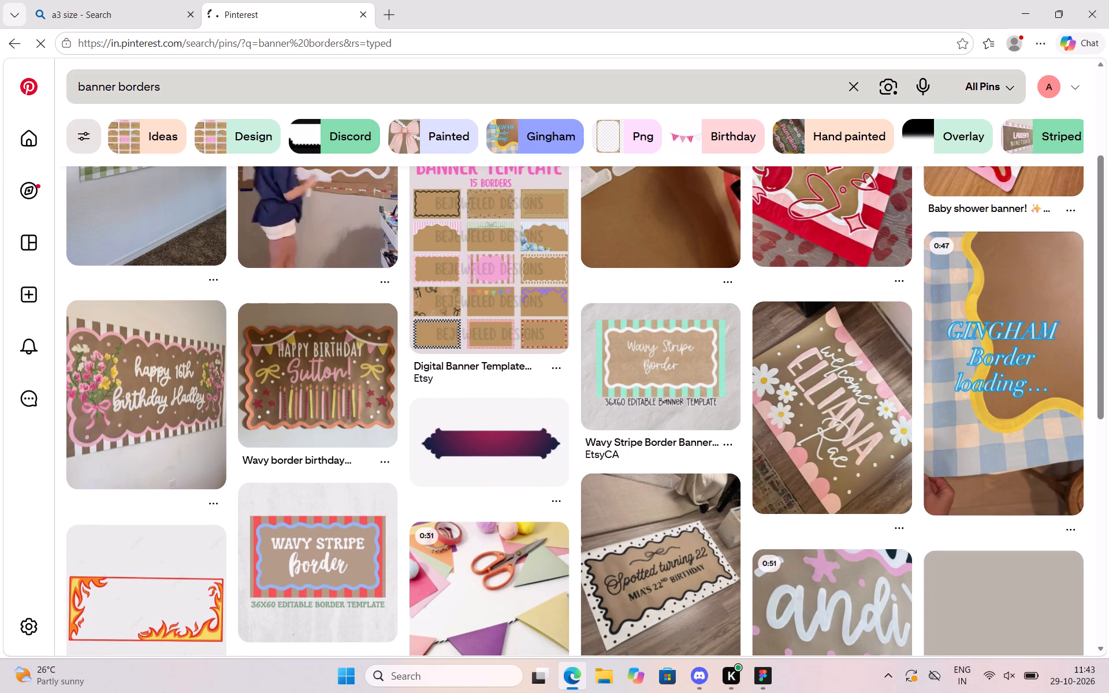
Shorten the Pinterest search to "borders".
left_click(117, 88)
key("BackSpace")
key("BackSpace")
key("BackSpace")
key("BackSpace")
key("BackSpace")
key("BackSpace")
key("BackSpace")
key("BackSpace")
key("BackSpace")
key("BackSpace")
key("BackSpace")
key("BackSpace")
key("BackSpace")
key("BackSpace")
key("BackSpace")
key("BackSpace")
key("BackSpace")
key("BackSpace")
key("BackSpace")
key("BackSpace")
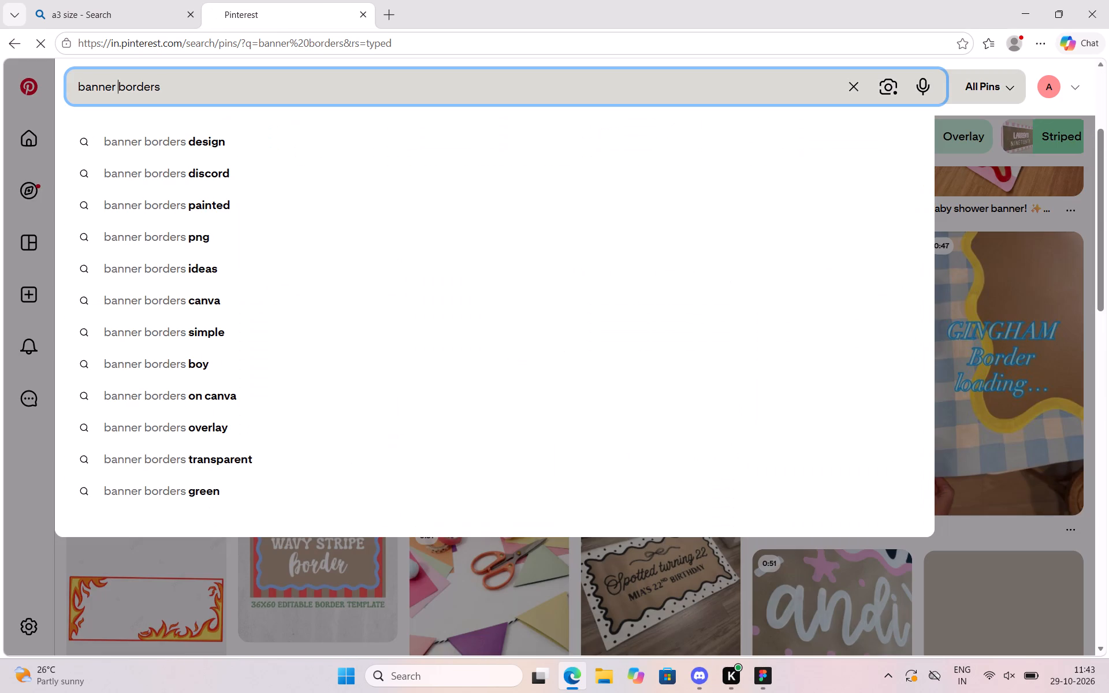
key("Return")
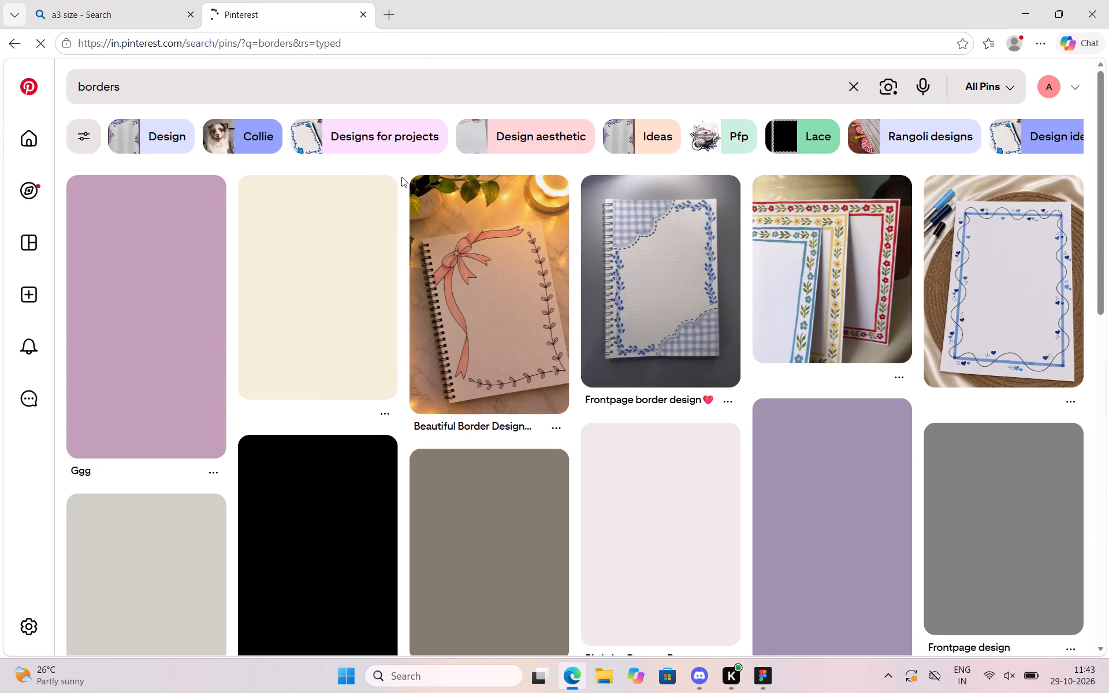
Change the Pinterest search to "border design".
left_click(170, 87)
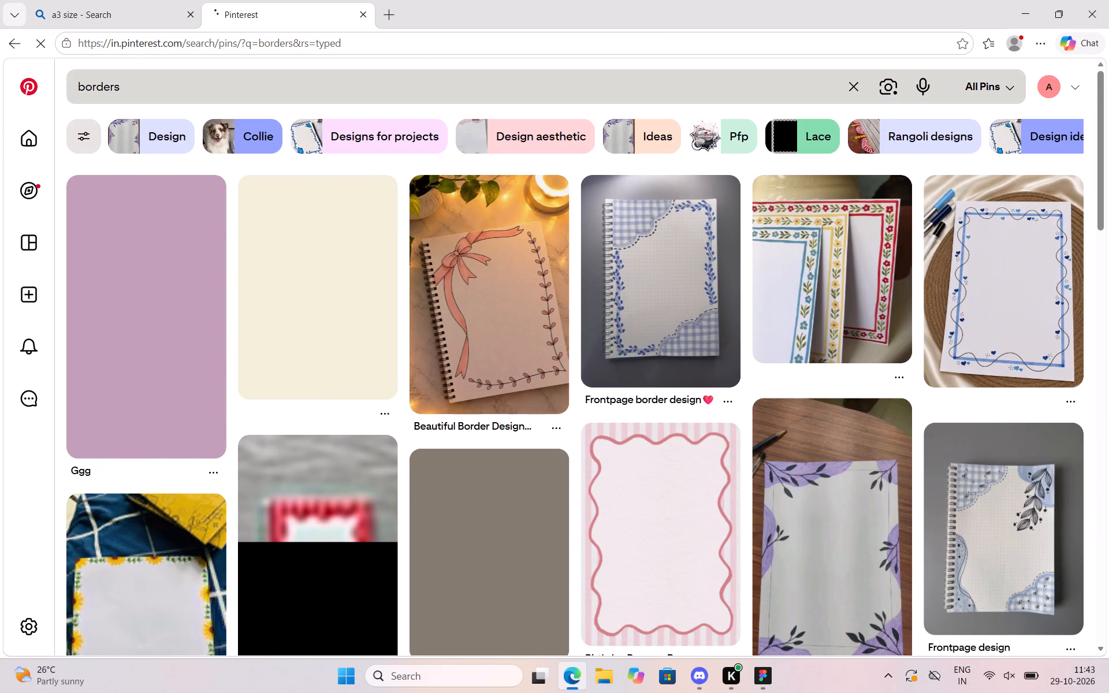
key("BackSpace")
key("space")
type("design")
key("Return")
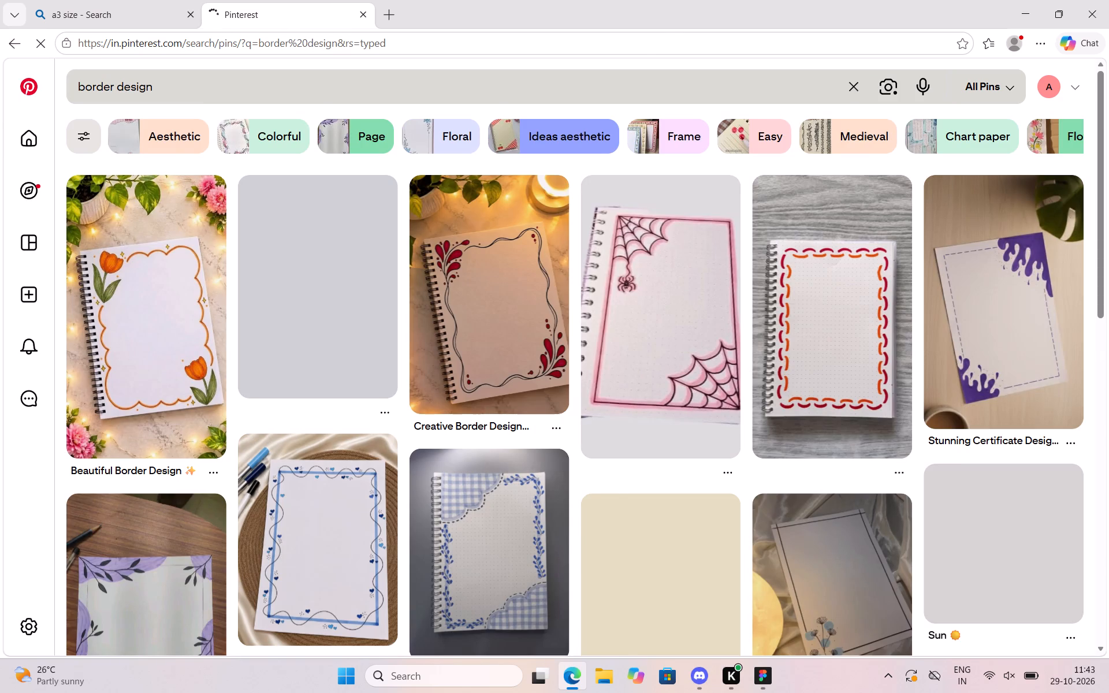
Refine the Pinterest search to "border design png".
left_click(185, 81)
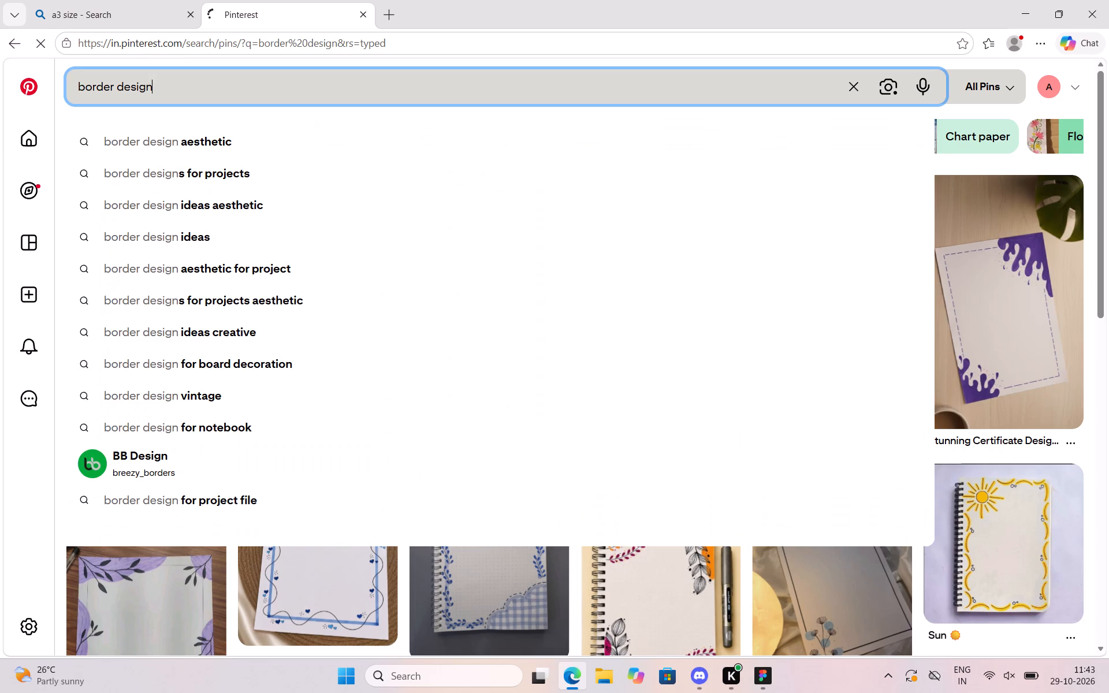
key("space")
type("png")
key("Return")
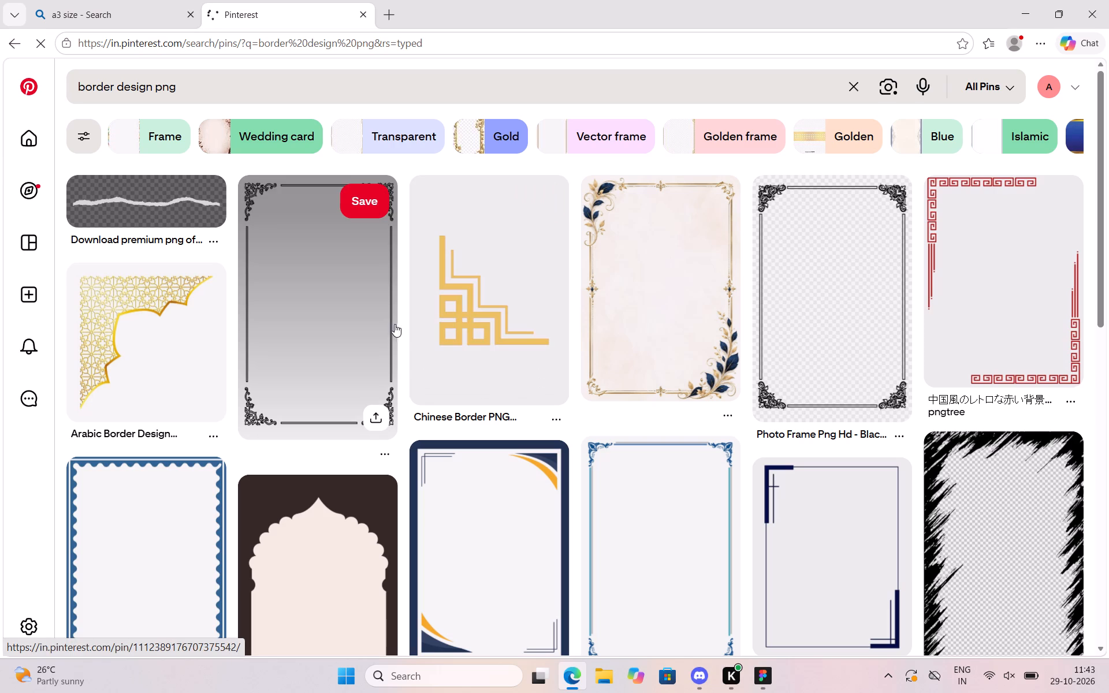
Browse the "border design png" pins for a frame that suits the vertical paramanch banner.
scroll(396, 326, "down", 1)
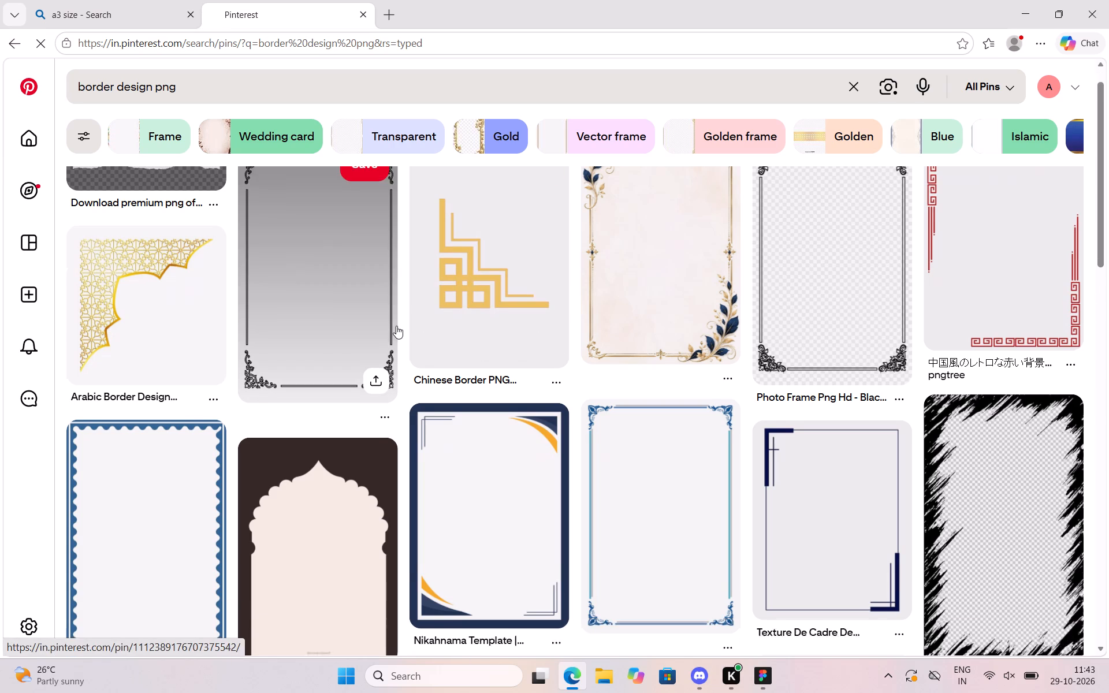
scroll(396, 326, "down", 3)
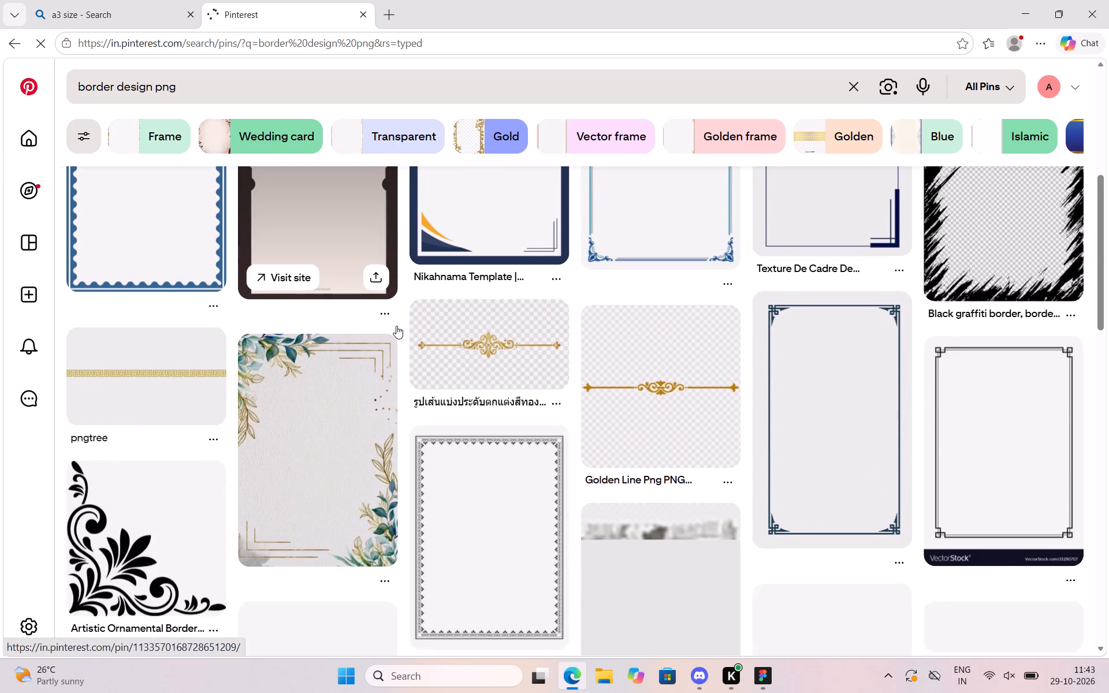
scroll(396, 326, "down", 3)
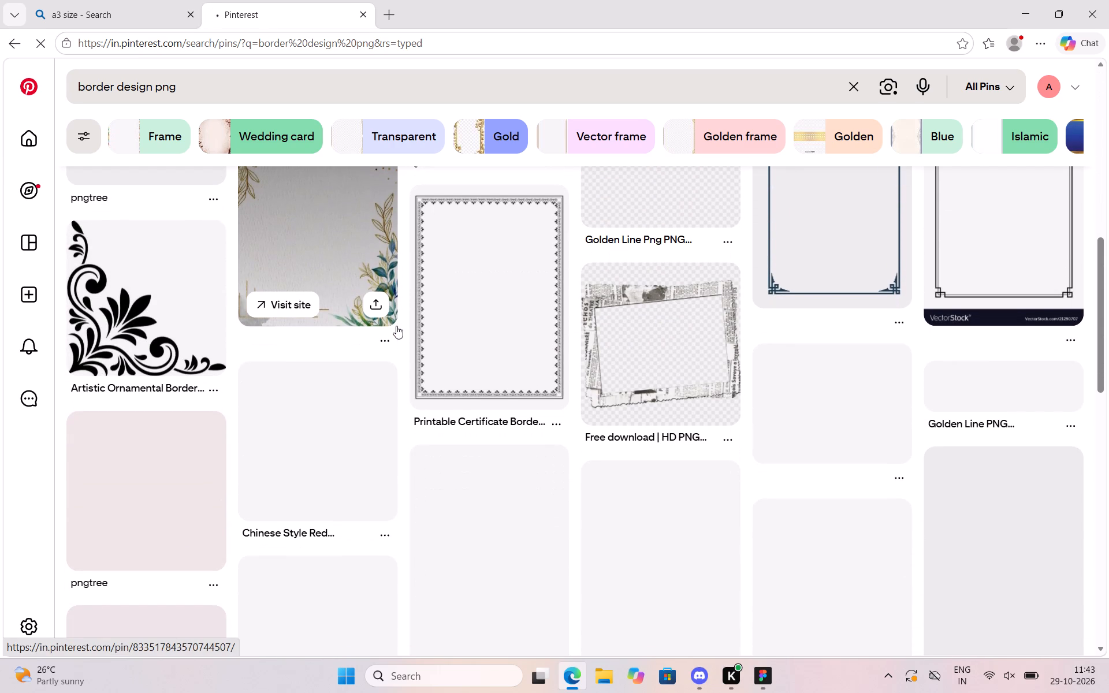
scroll(396, 326, "up", 2)
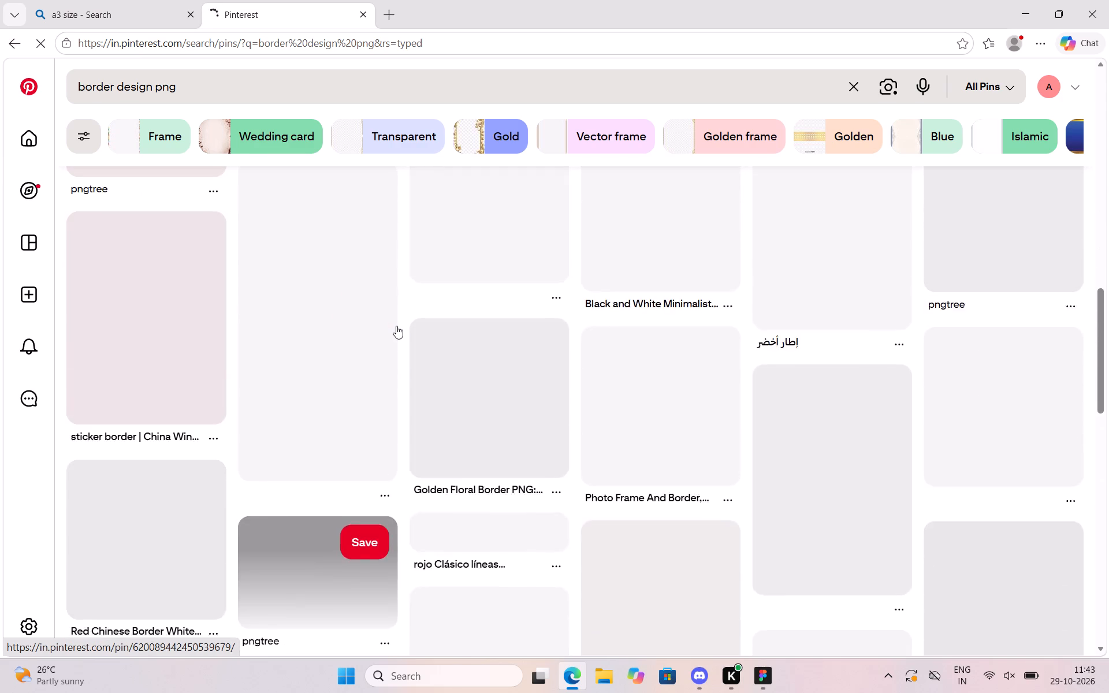
scroll(396, 326, "up", 3)
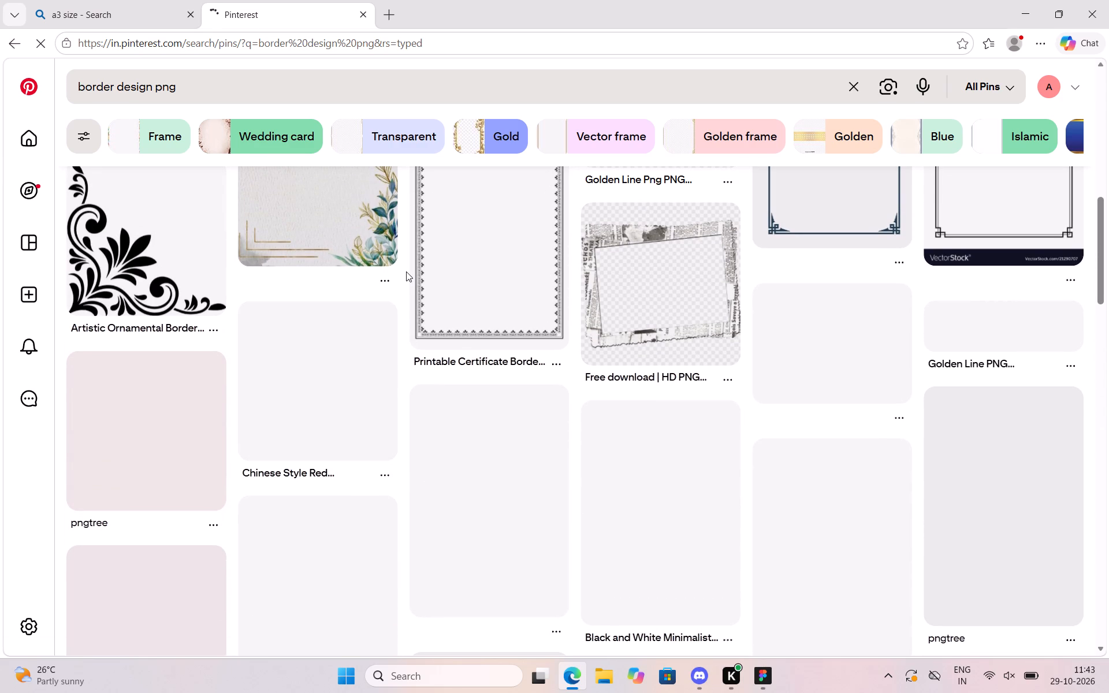
scroll(406, 271, "up", 2)
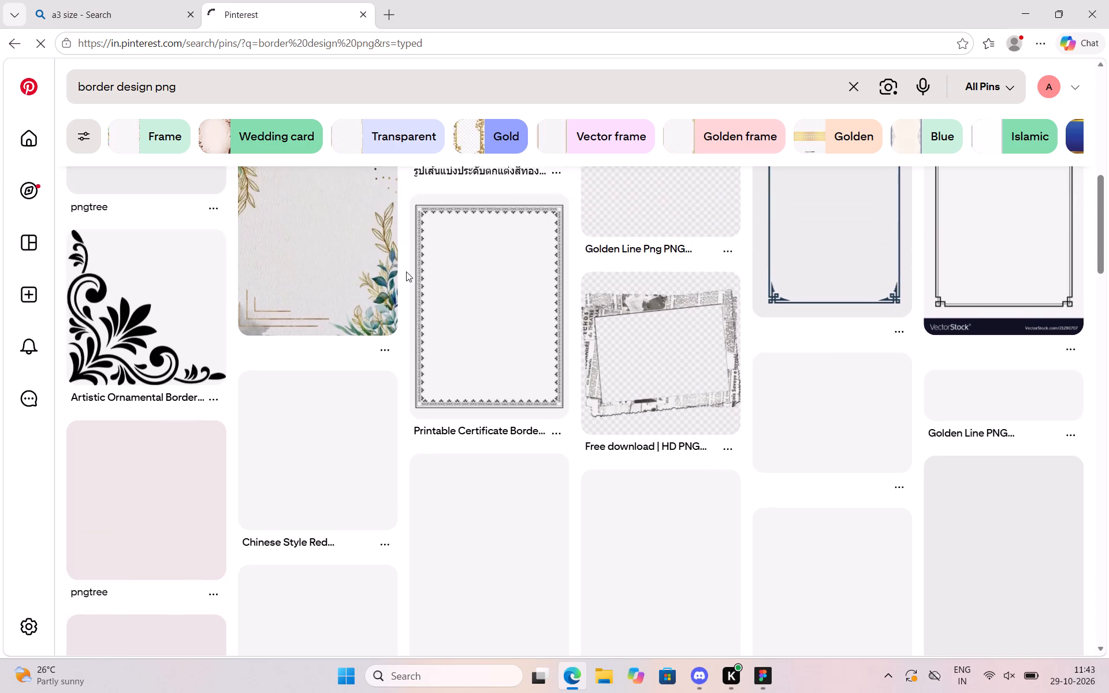
scroll(406, 271, "up", 3)
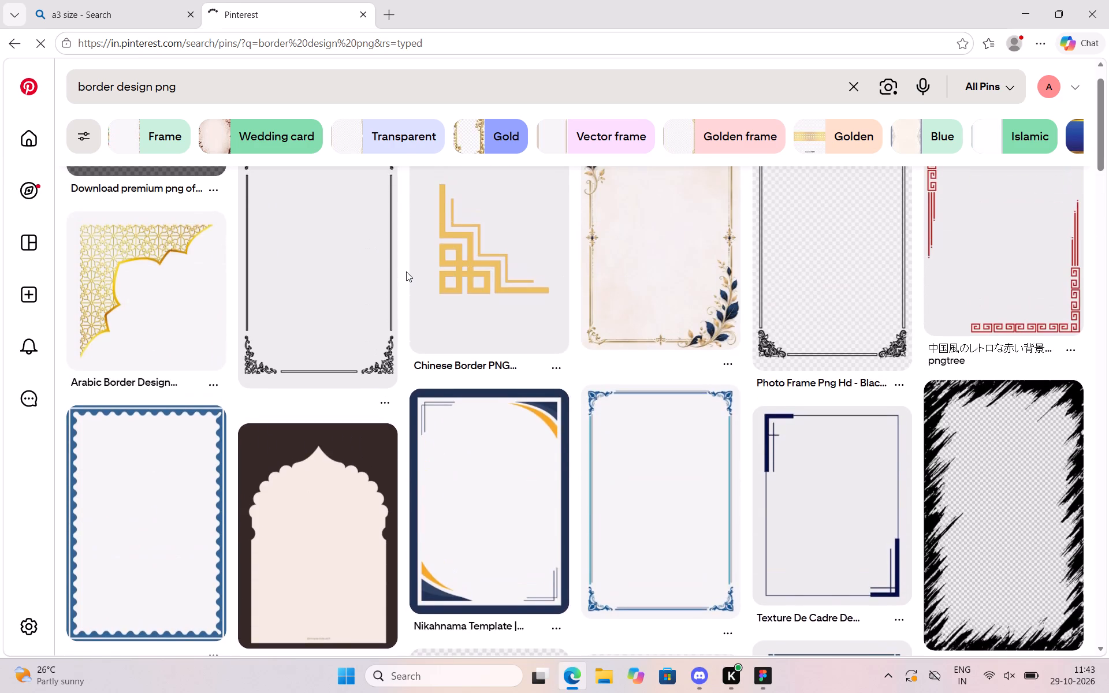
scroll(406, 271, "right", 1)
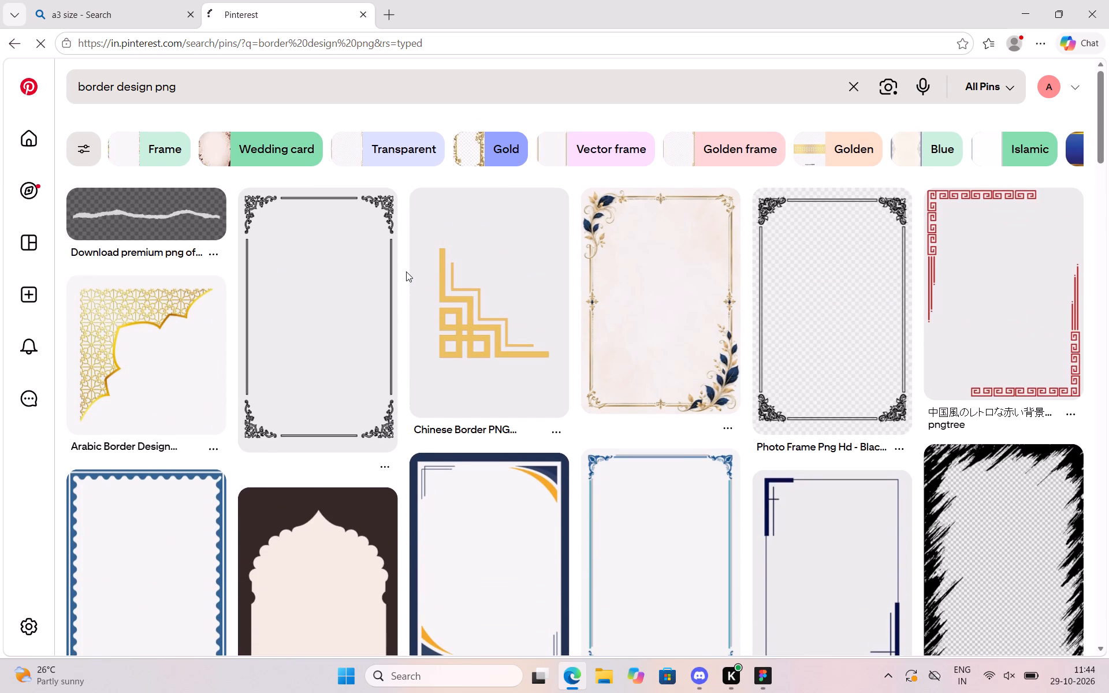
scroll(406, 271, "down", 2)
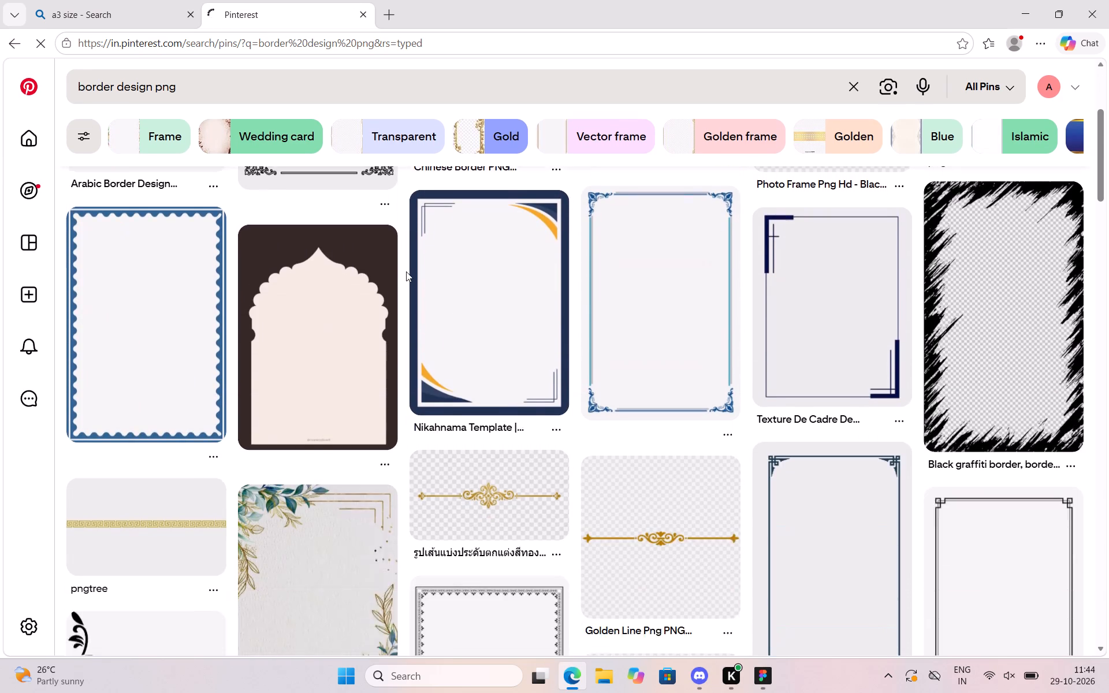
scroll(406, 271, "down", 2)
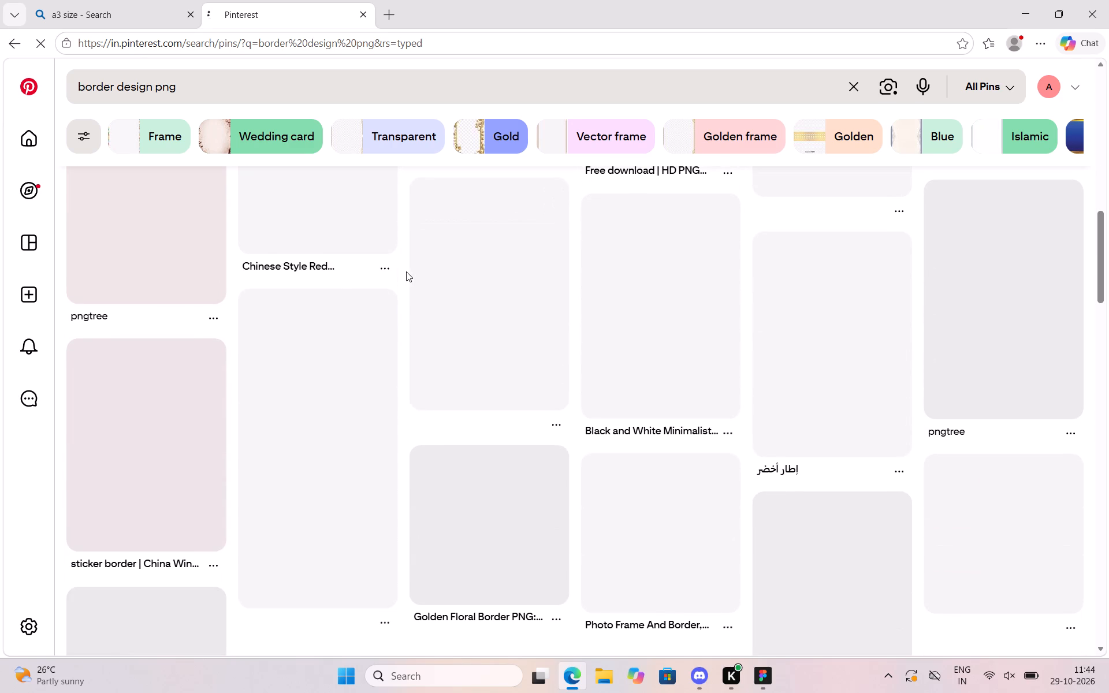
scroll(406, 271, "down", 2)
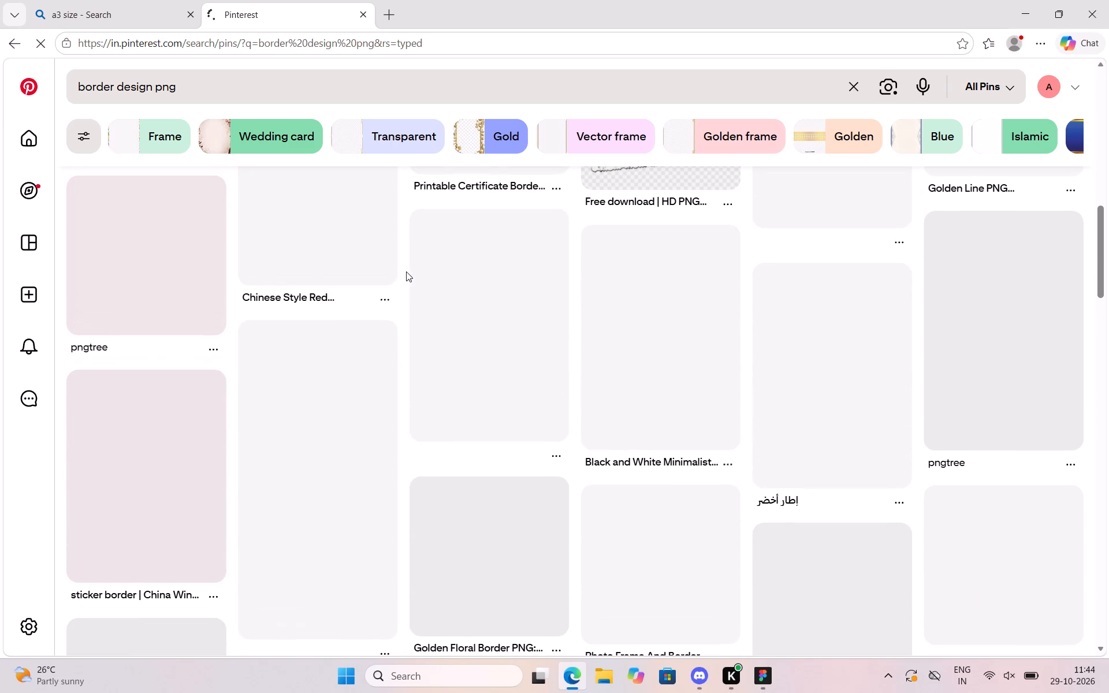
scroll(406, 271, "down", 3)
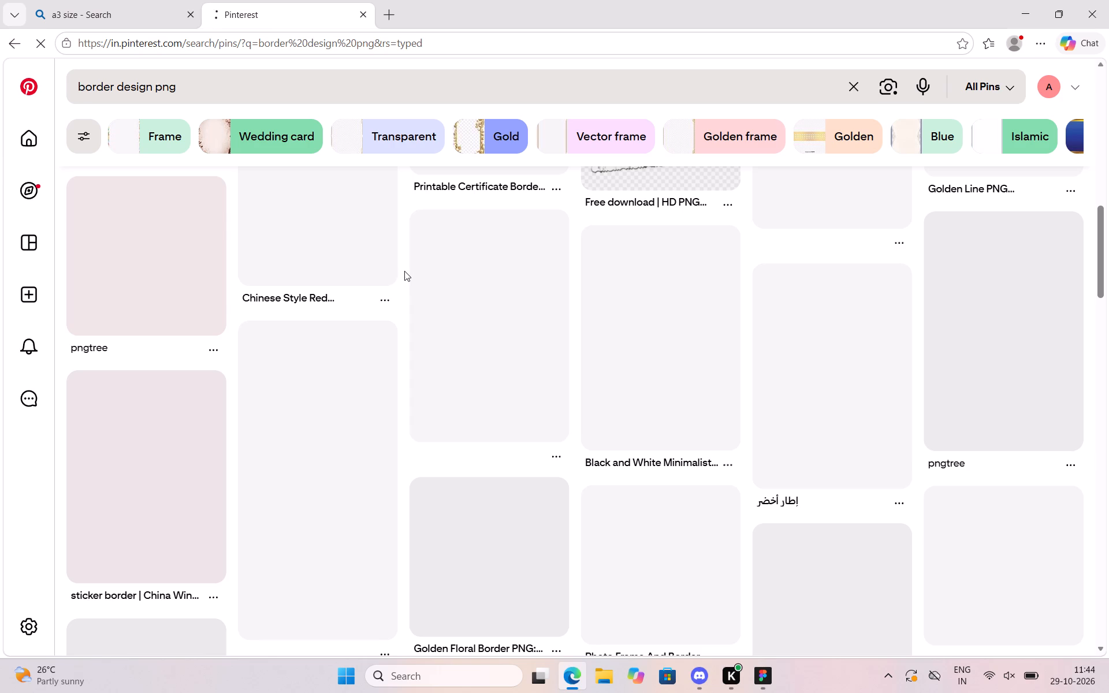
scroll(404, 271, "up", 1)
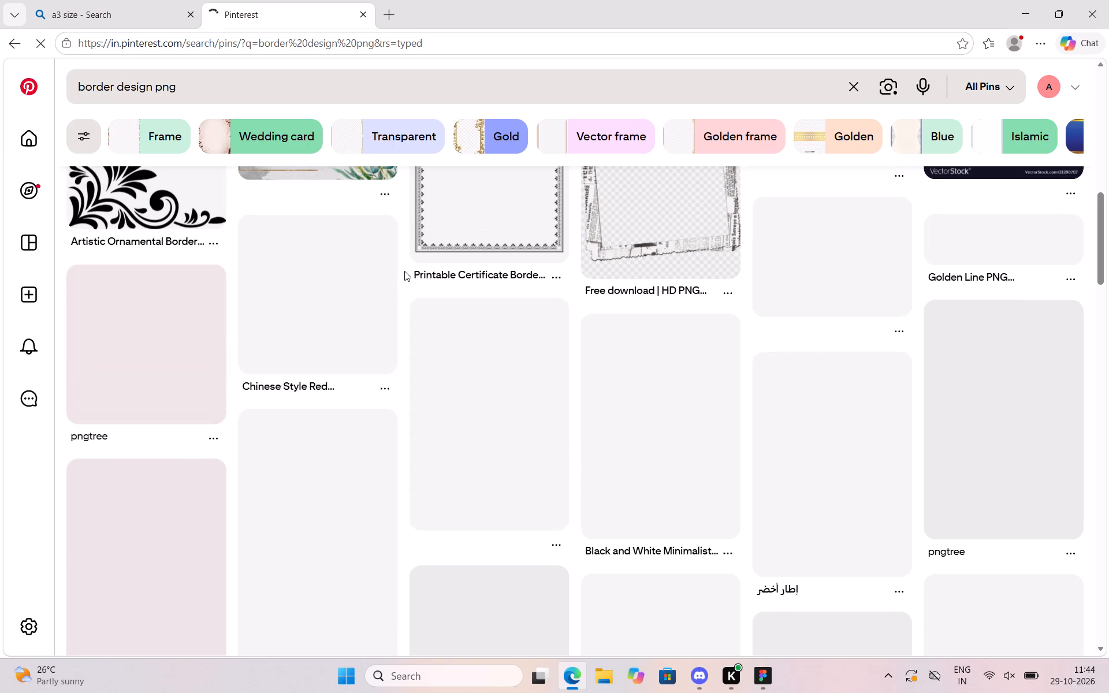
scroll(404, 271, "up", 1)
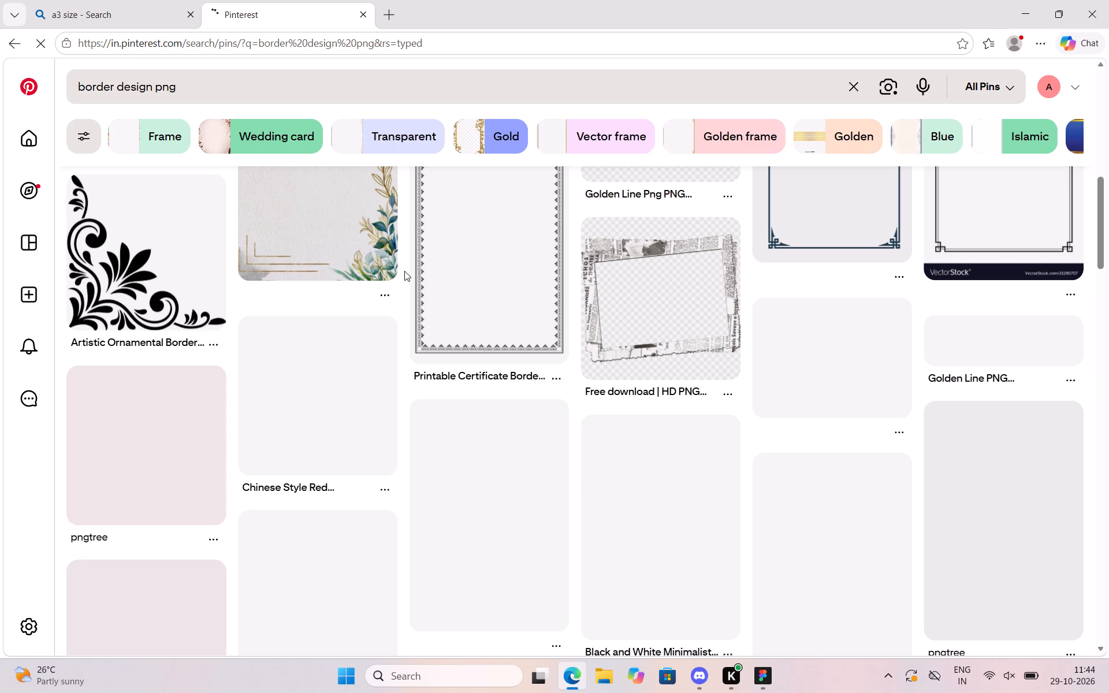
Open the pin of the tall navy-blue line frame with ornamental corners from the "border design png" results.
scroll(404, 271, "up", 2)
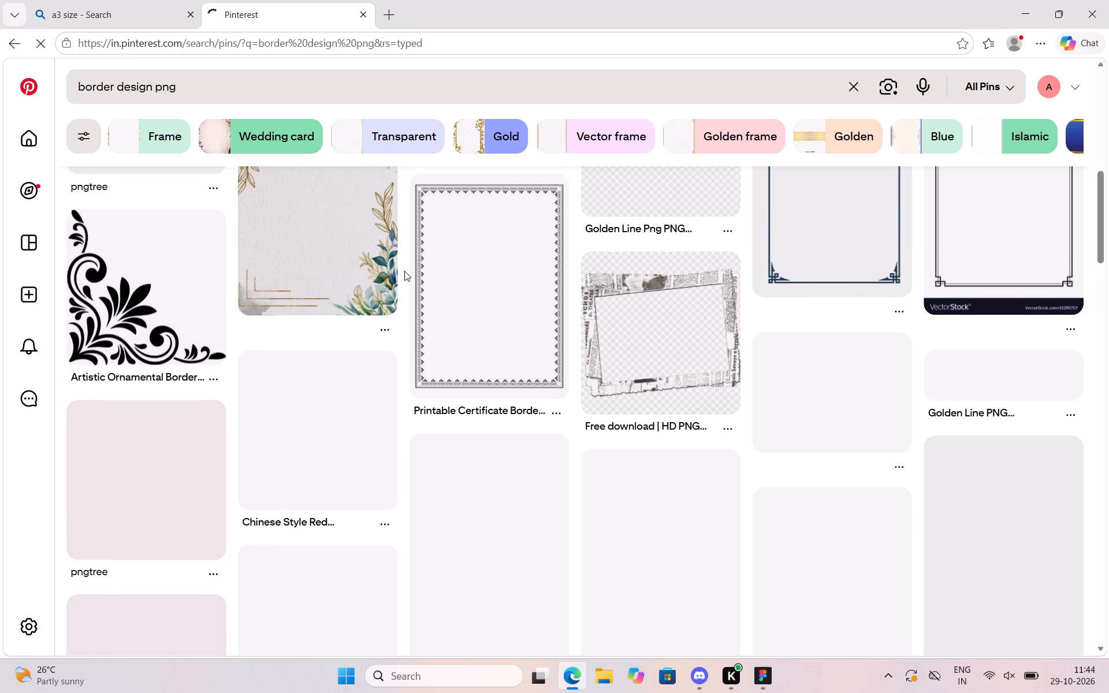
scroll(404, 271, "up", 2)
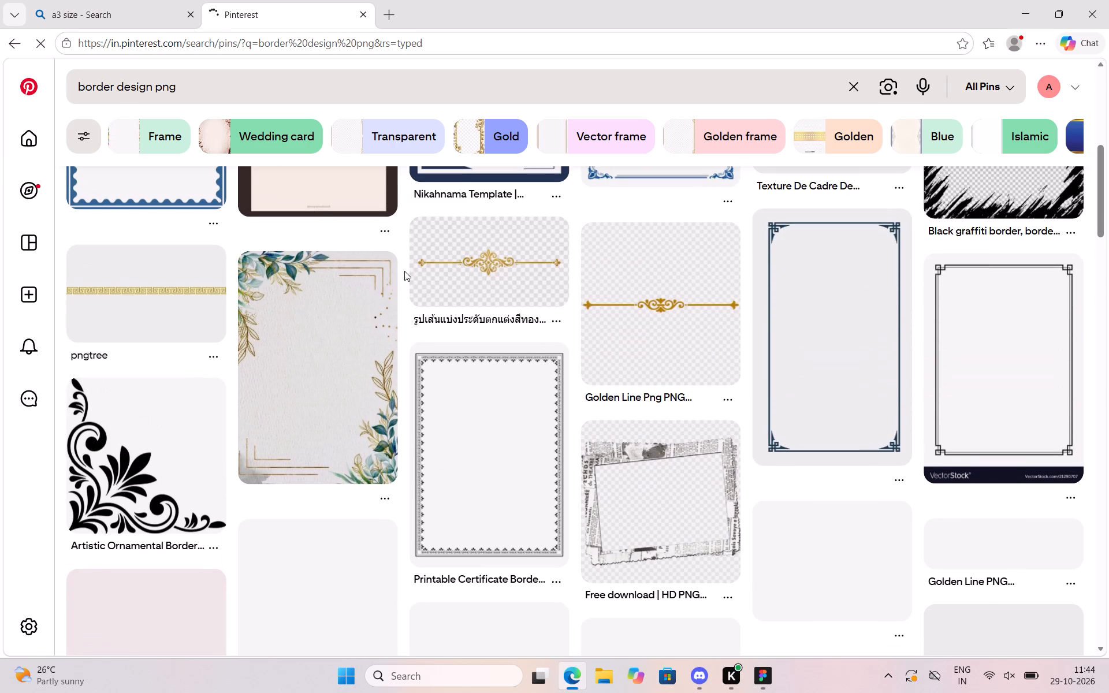
scroll(404, 271, "up", 1)
left_click(841, 331)
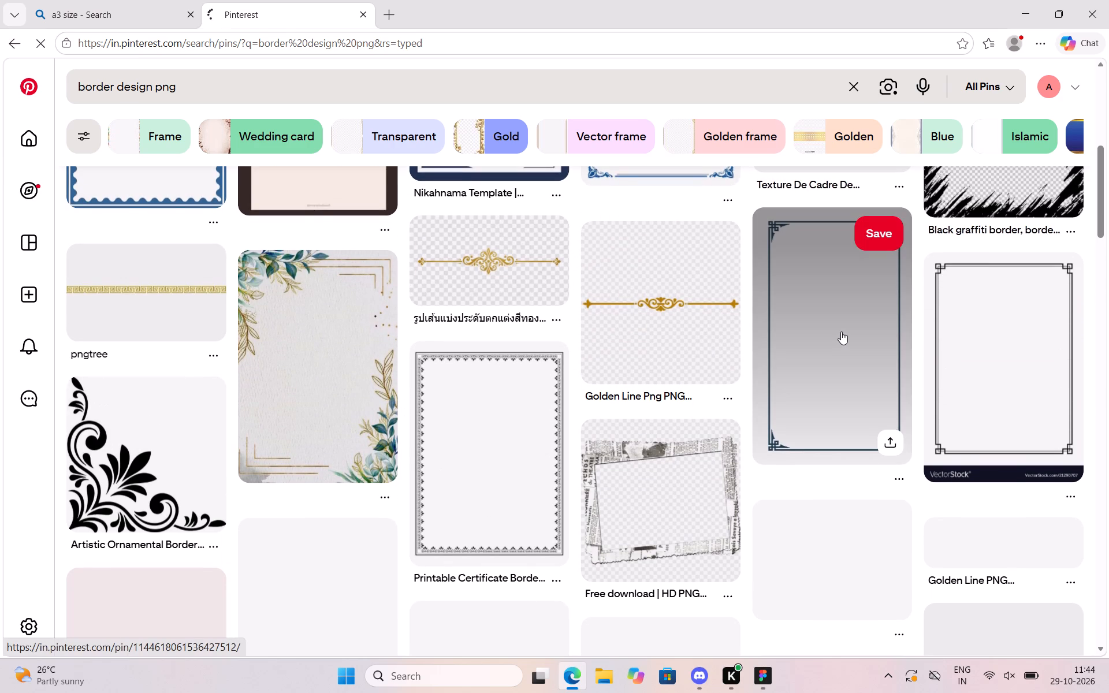
left_click(841, 331)
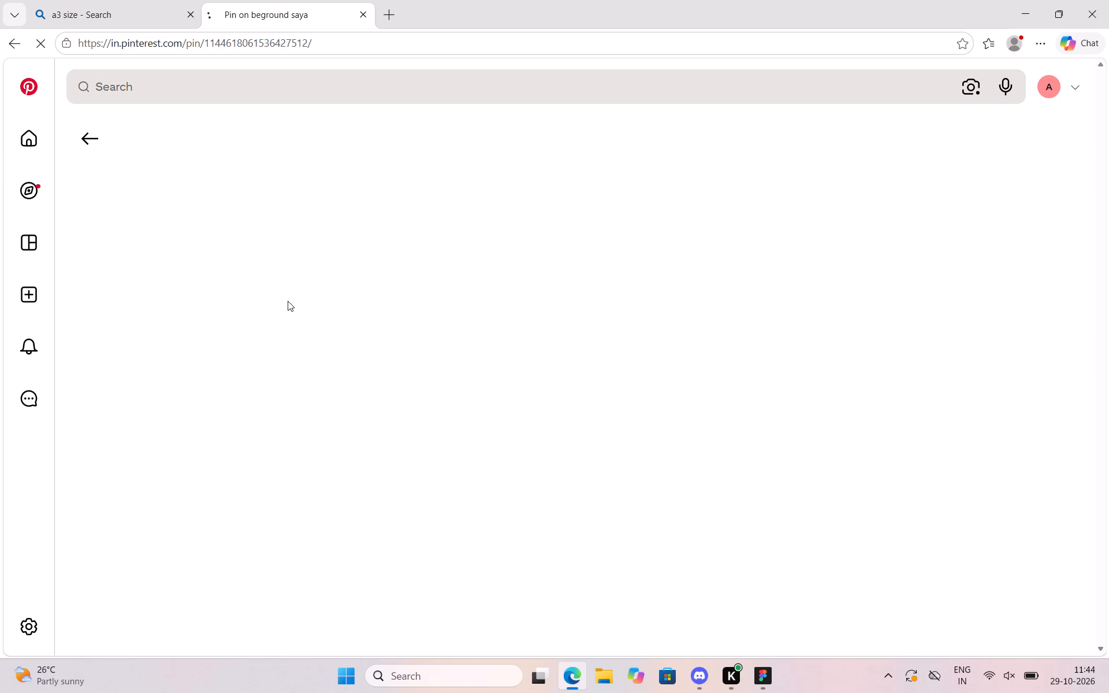
Turn off Bluetooth in the Windows quick settings and dismiss the resulting notification.
left_click(993, 675)
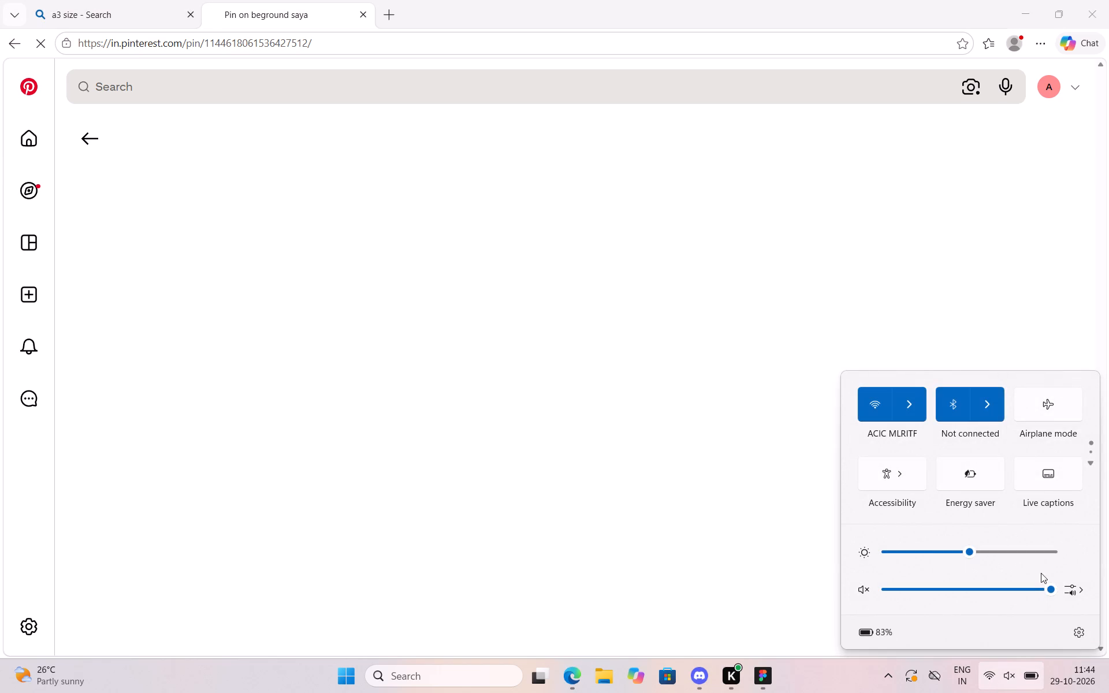
left_click(957, 405)
left_click(660, 234)
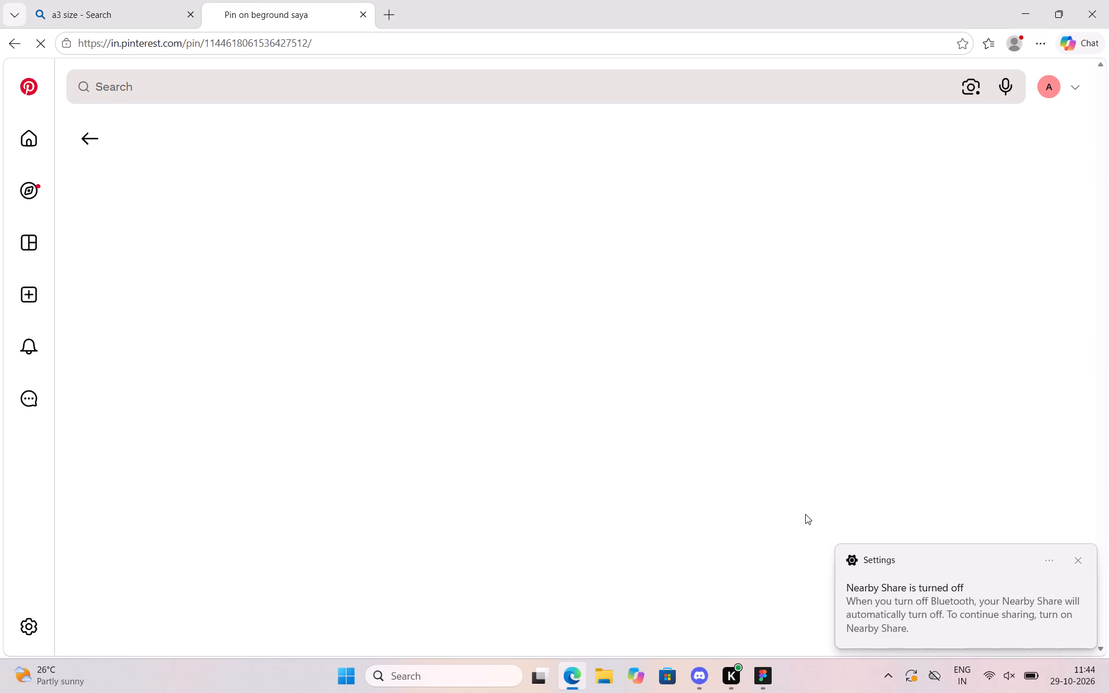
left_click(1078, 554)
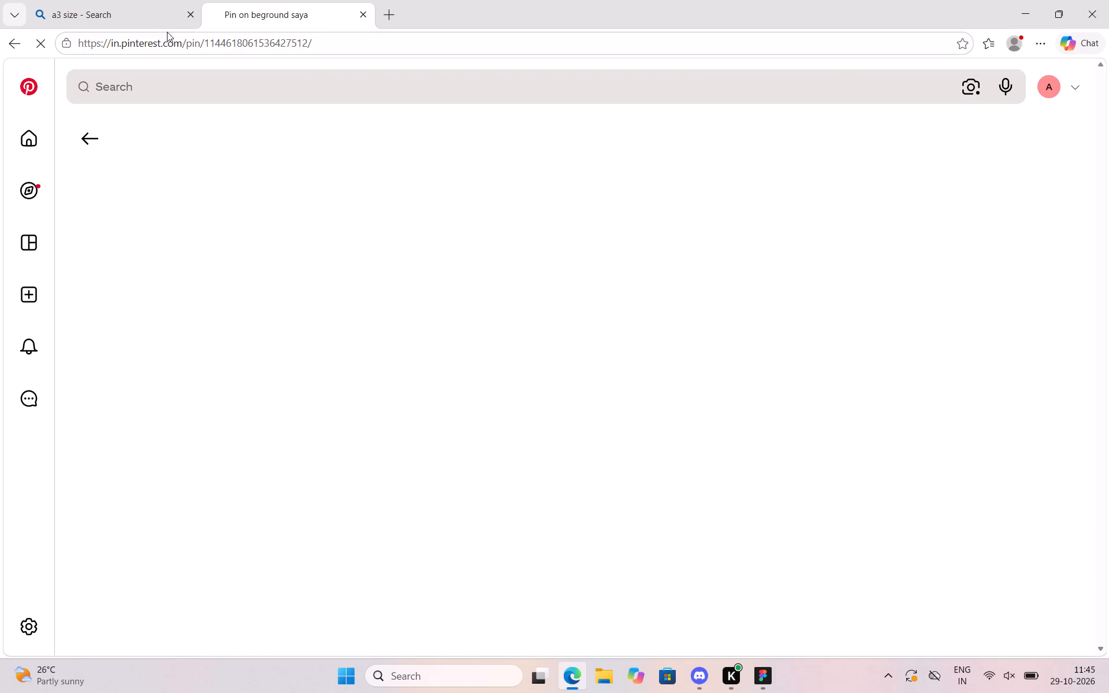
Open the pin of the dark blue vertical frame with ornamental corners in a fresh browser tab and copy its image.
left_click(80, 136)
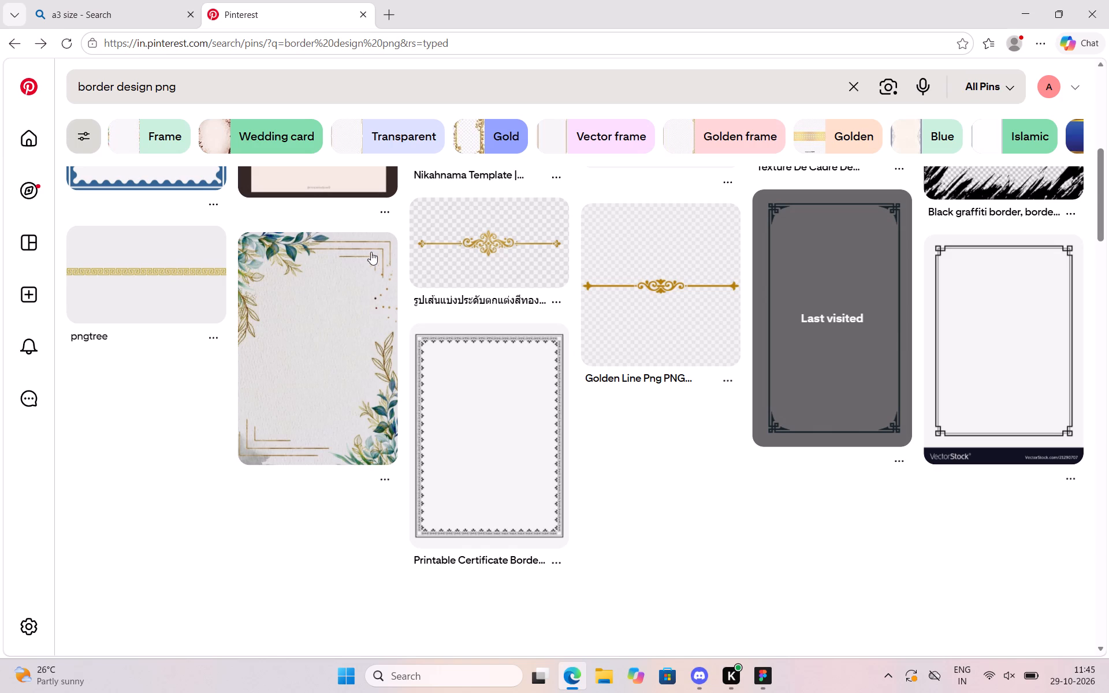
left_click(779, 311)
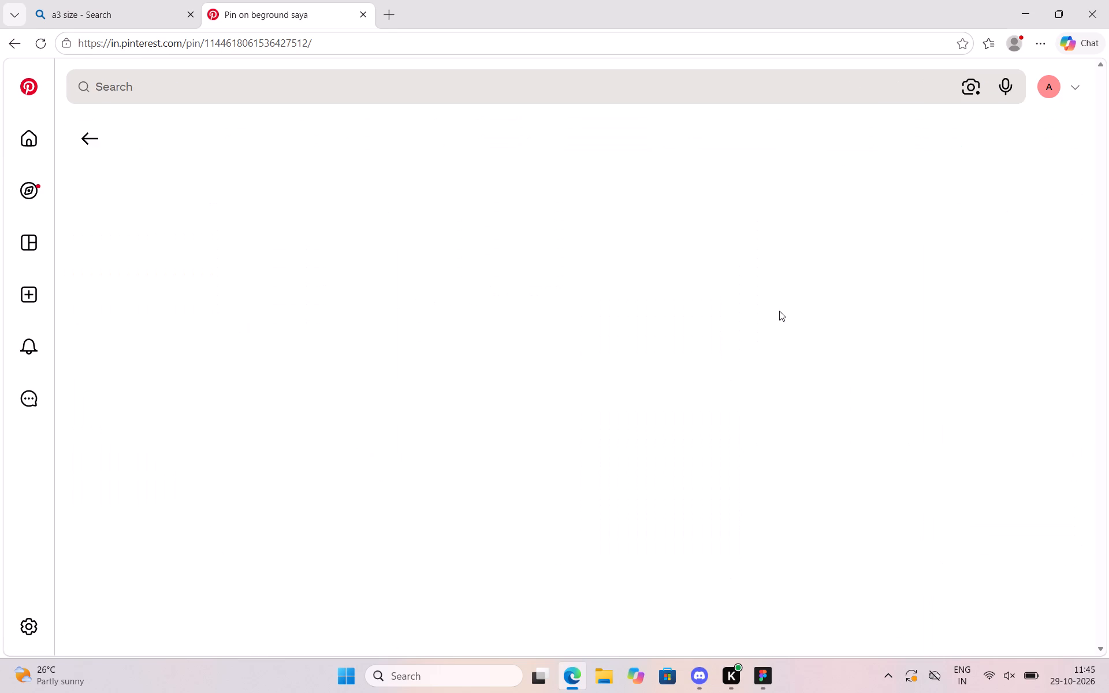
left_click(185, 35)
key("ctrl+c")
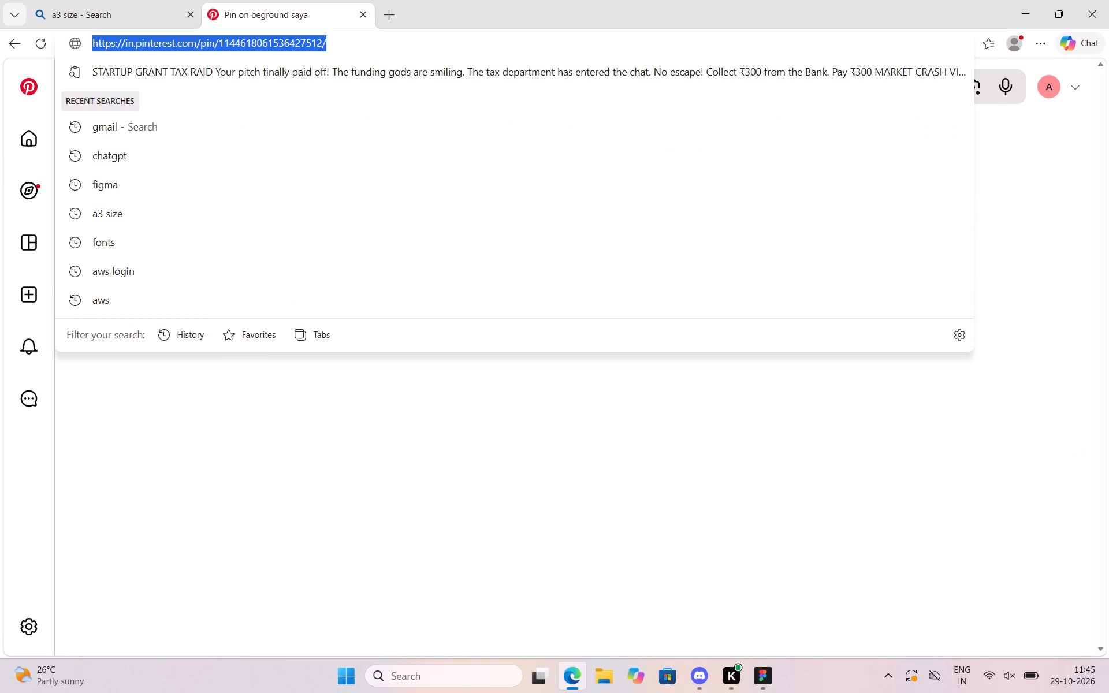
left_click(378, 5)
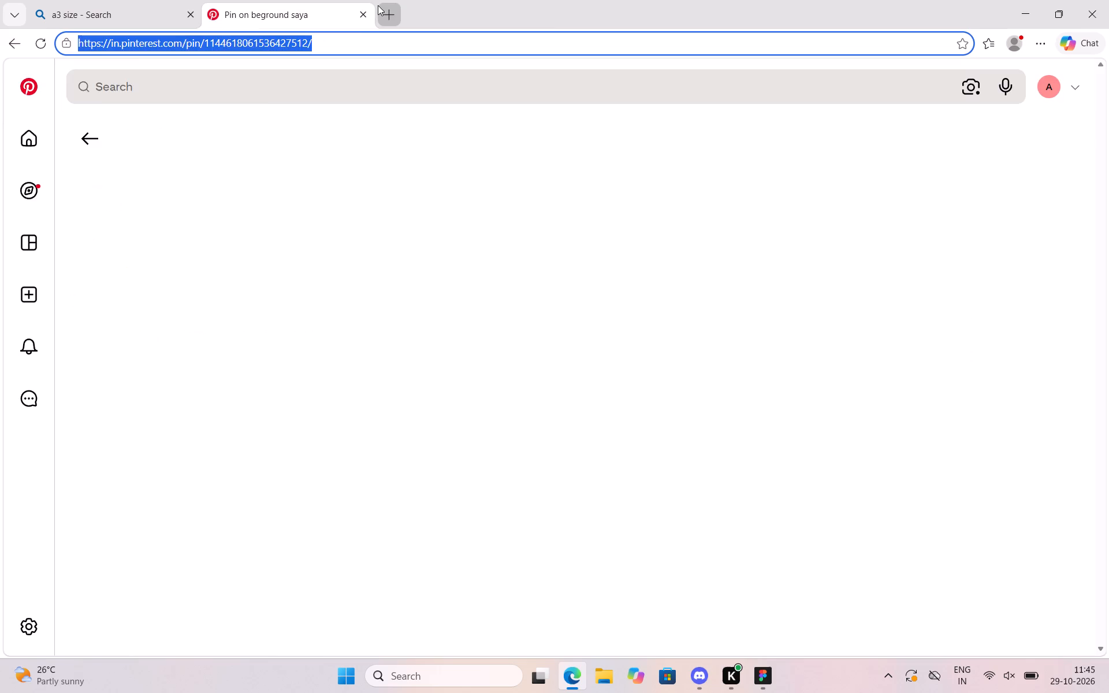
key("ctrl+v")
key("Return")
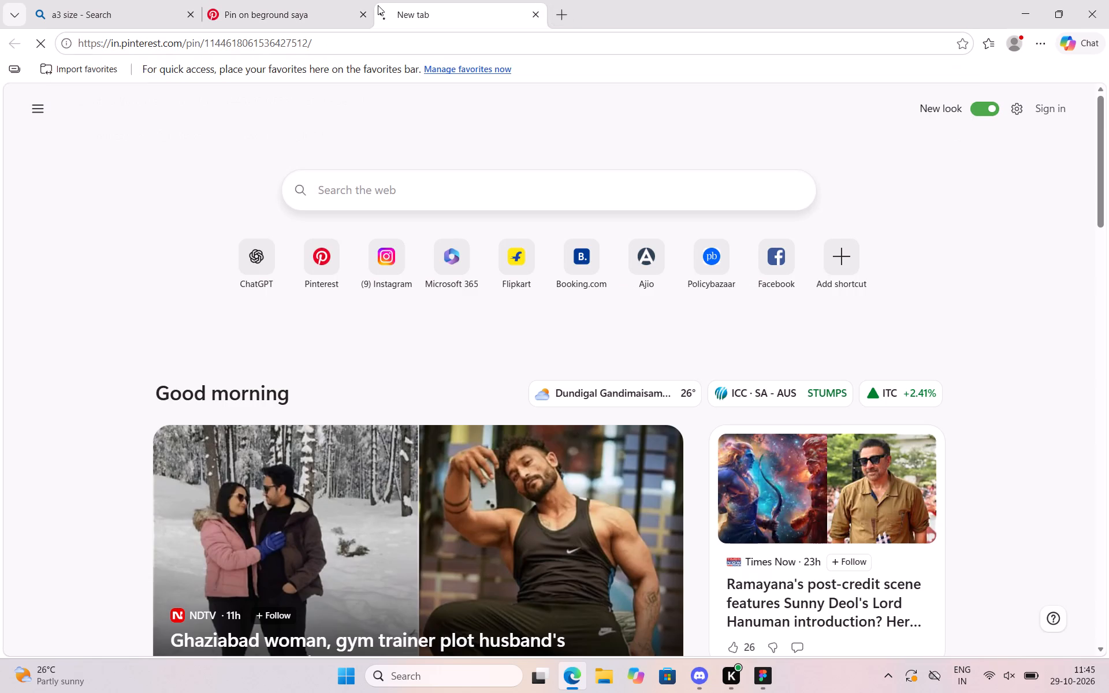
left_click(364, 13)
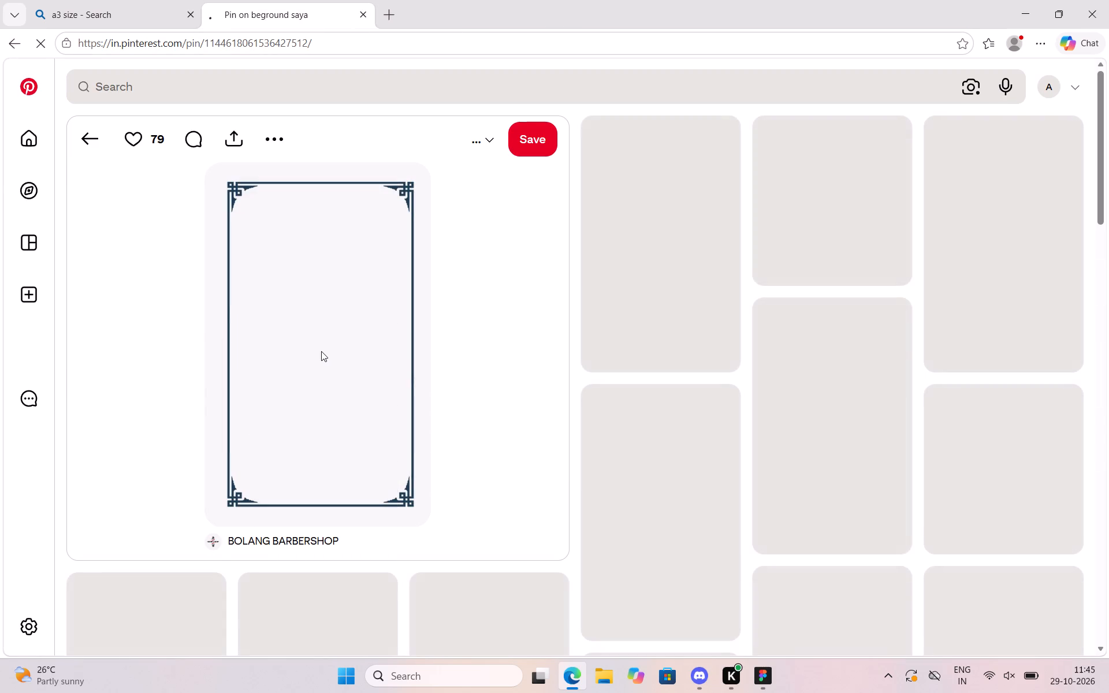
right_click(321, 351)
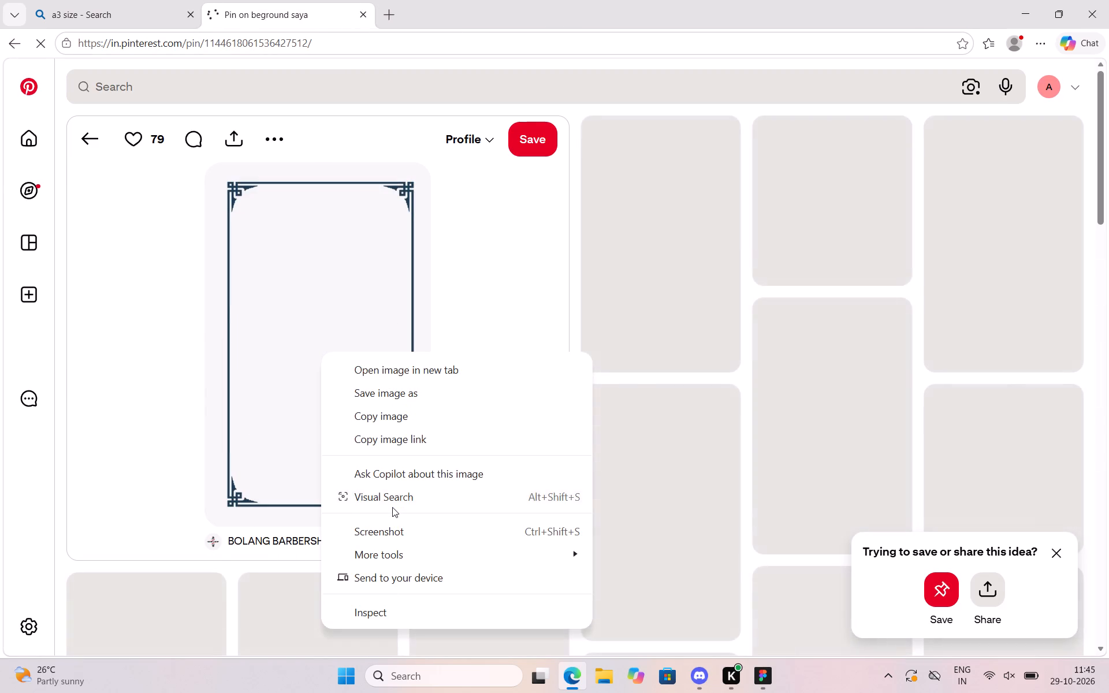
left_click(436, 411)
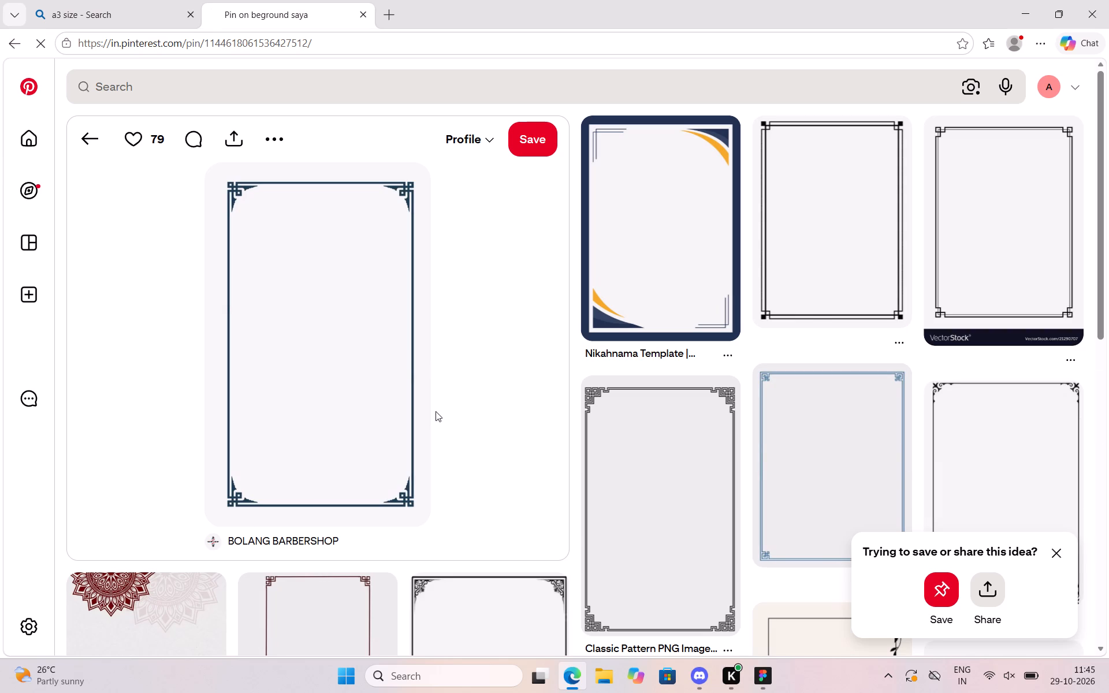
Browse the related border pins for alternatives and open the red broken-line frame with key-pattern corners.
scroll(681, 454, "down", 1)
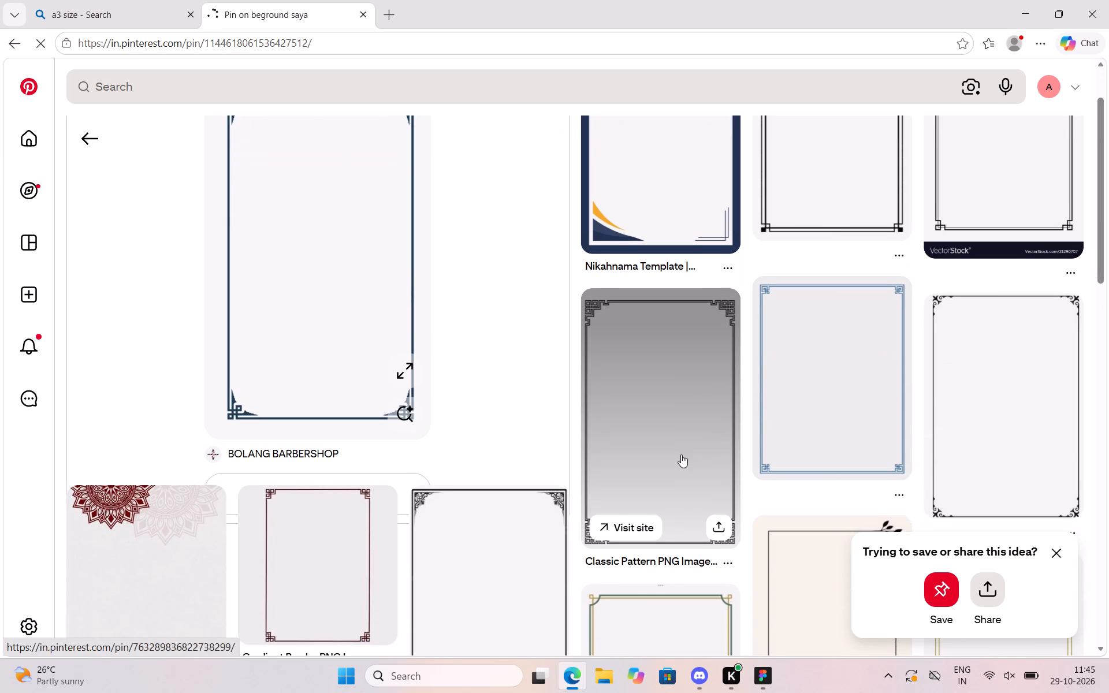
scroll(681, 454, "down", 3)
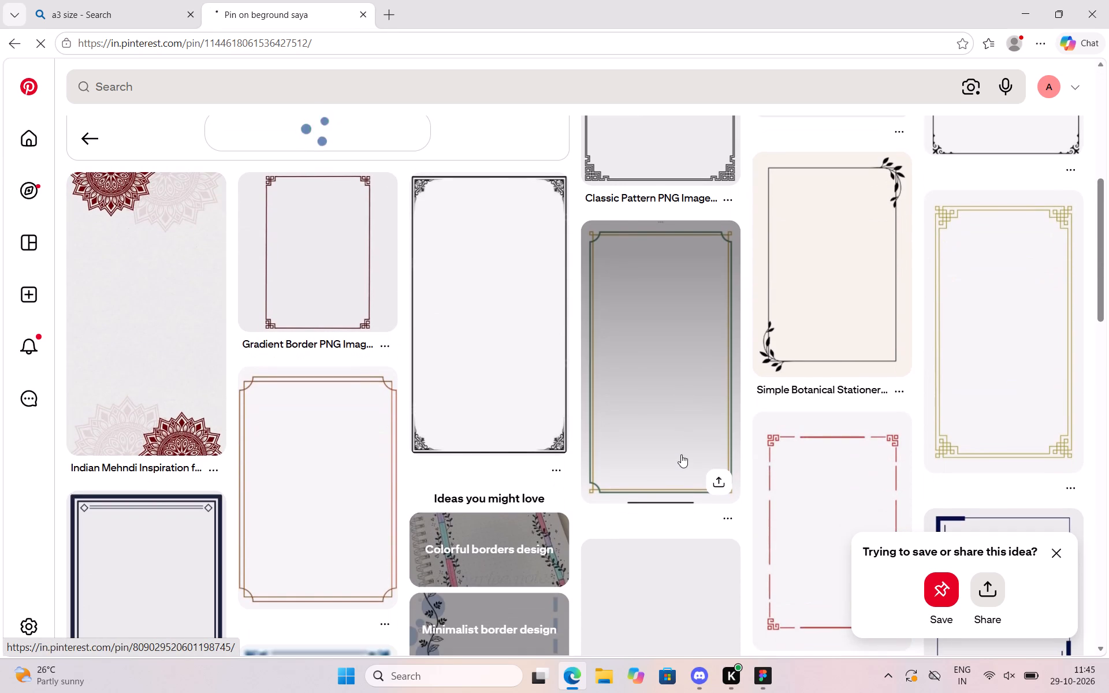
scroll(681, 454, "down", 1)
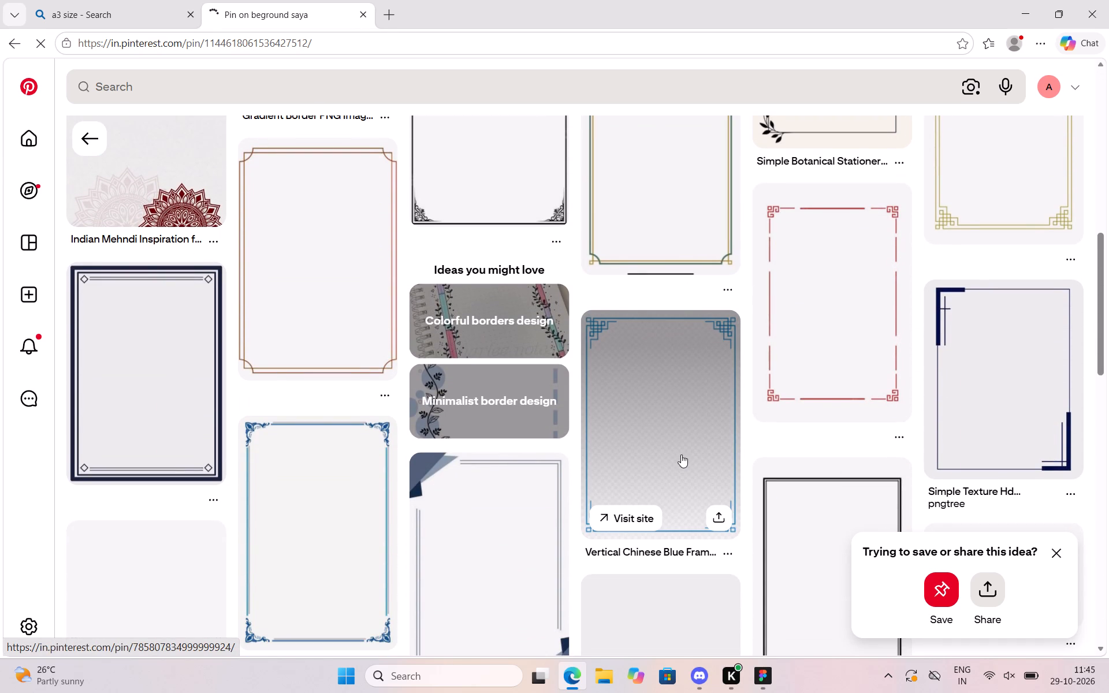
scroll(681, 454, "down", 2)
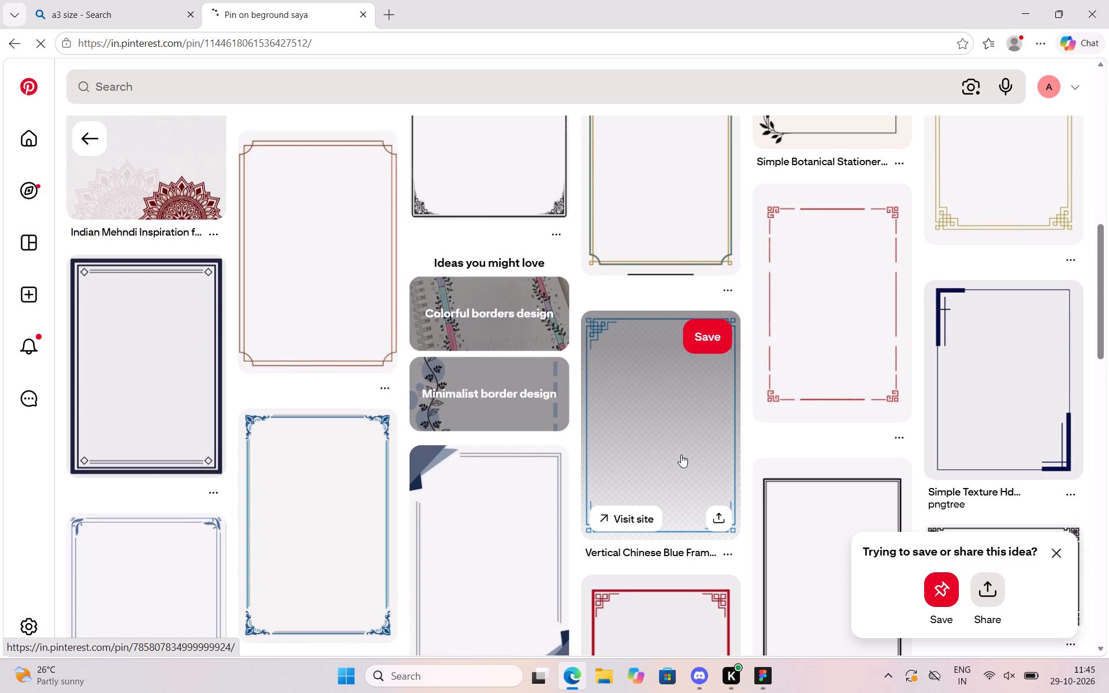
scroll(681, 454, "down", 2)
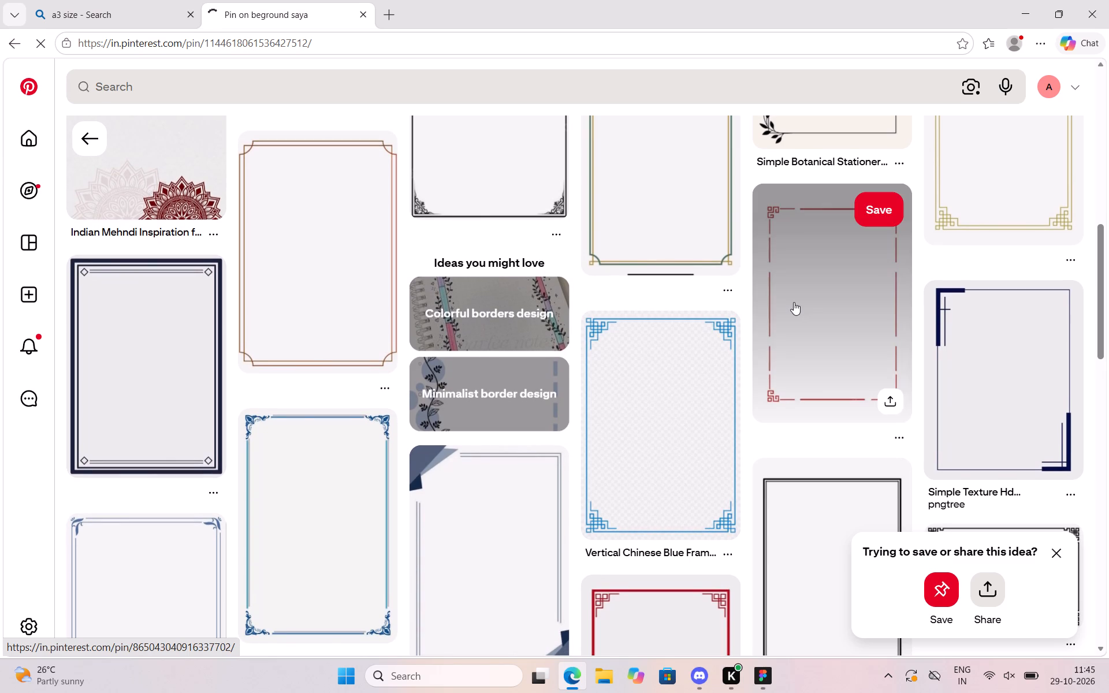
scroll(794, 303, "up", 3)
scroll(794, 303, "down", 1)
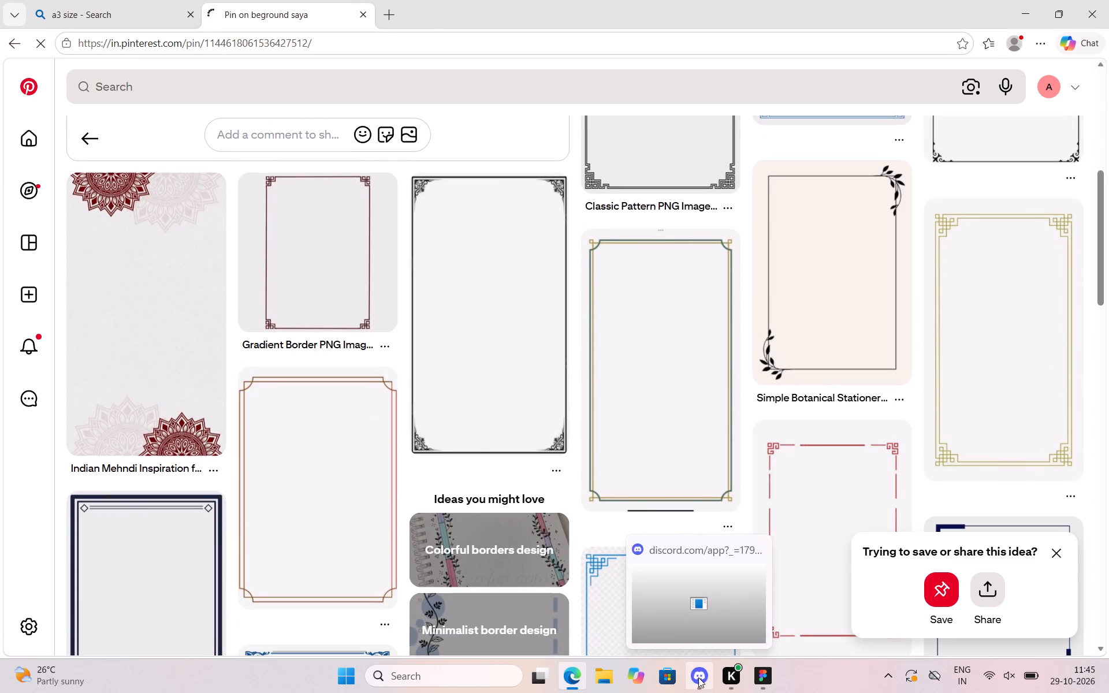
left_click(819, 464)
right_click(160, 384)
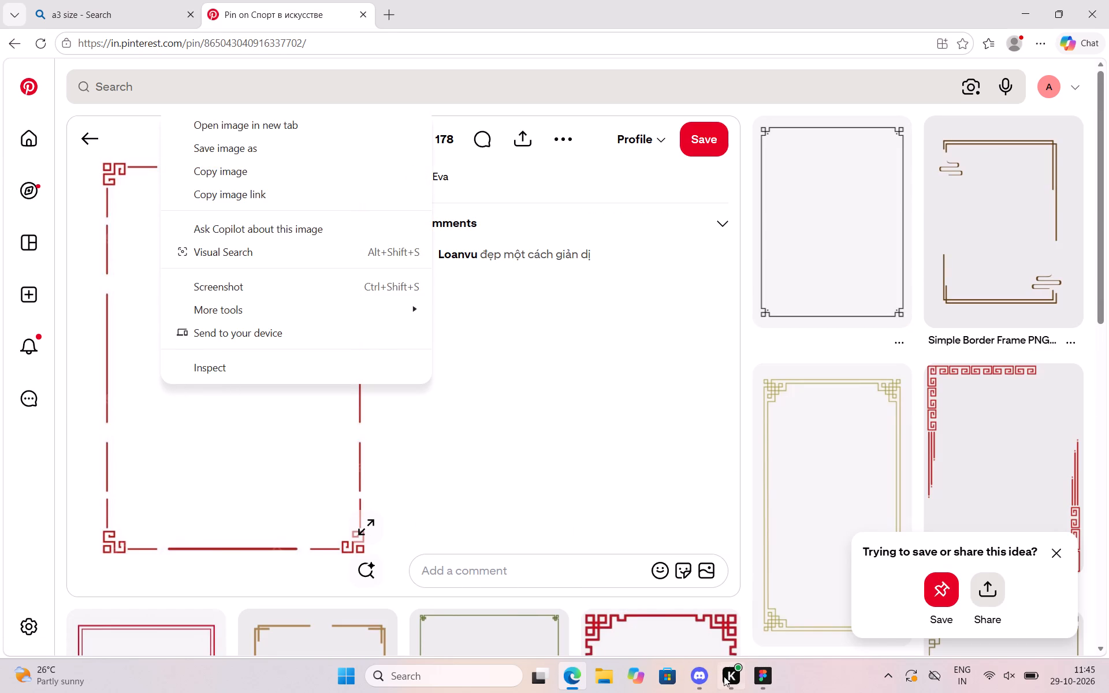
Switch to Figma, paste the copied frame image into the white paramanch banner and enlarge it to about 3202 × 5163.
left_click(773, 674)
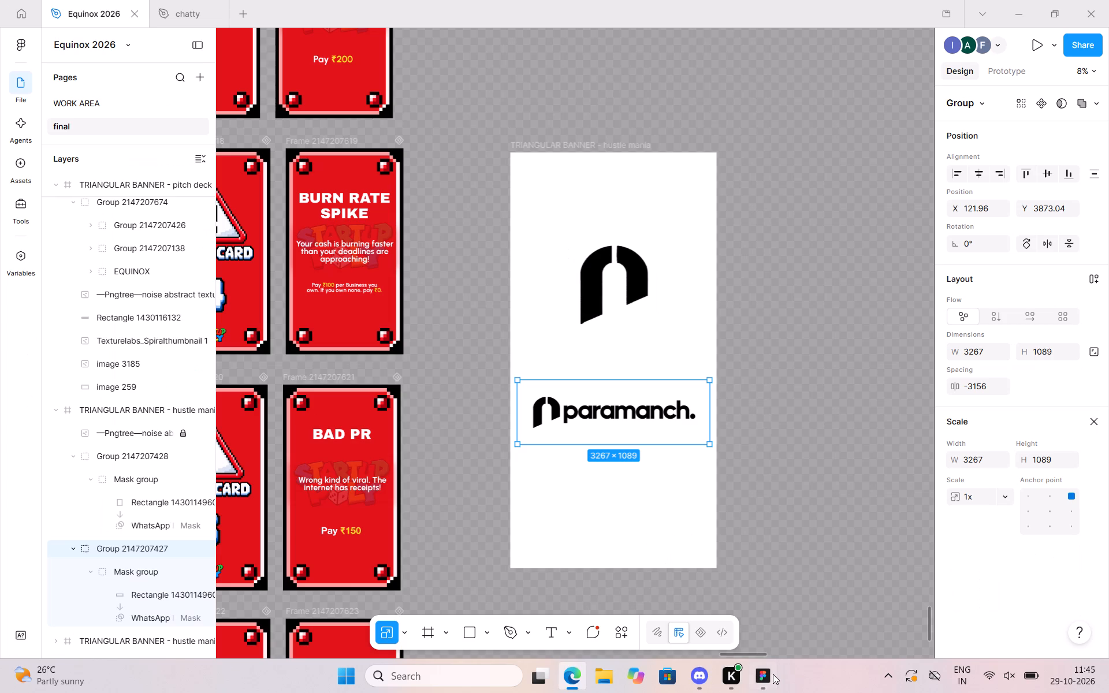
left_click(754, 353)
key("ctrl+v")
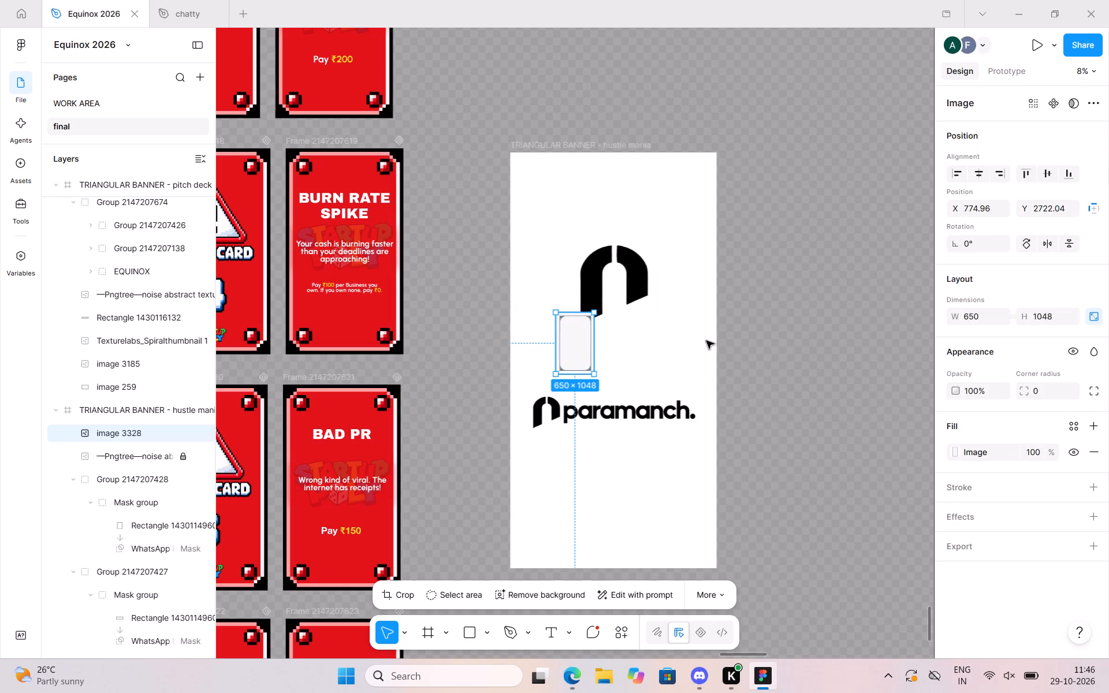
left_click_drag(593, 377, 699, 504)
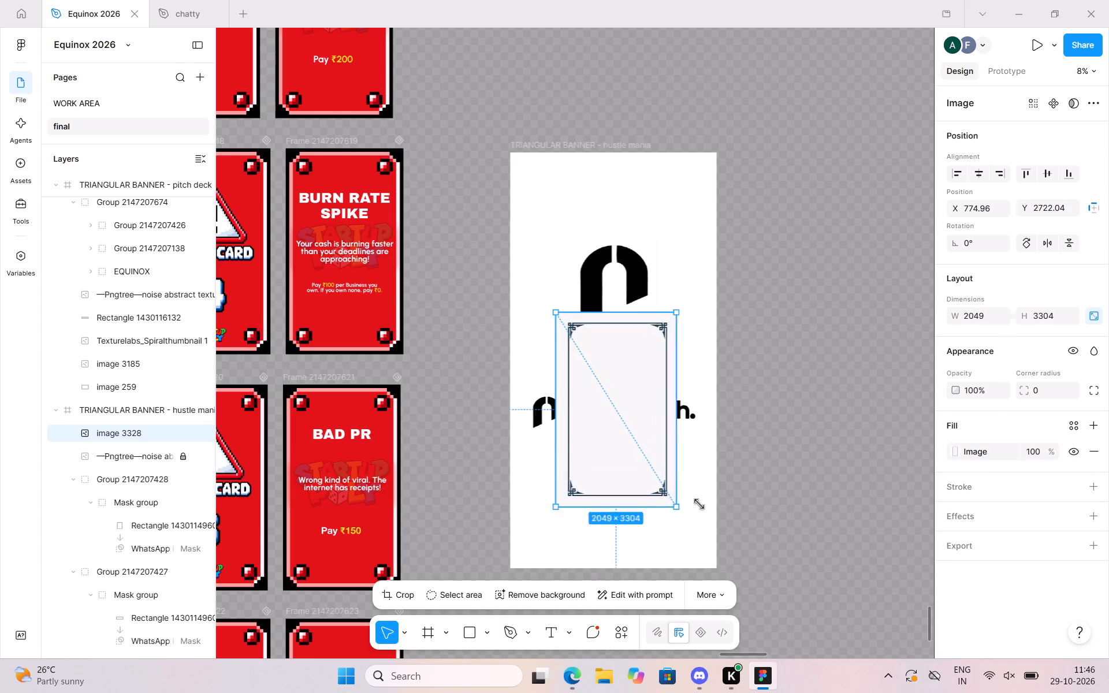
left_click_drag(699, 504, 712, 519)
left_click_drag(559, 312, 559, 310)
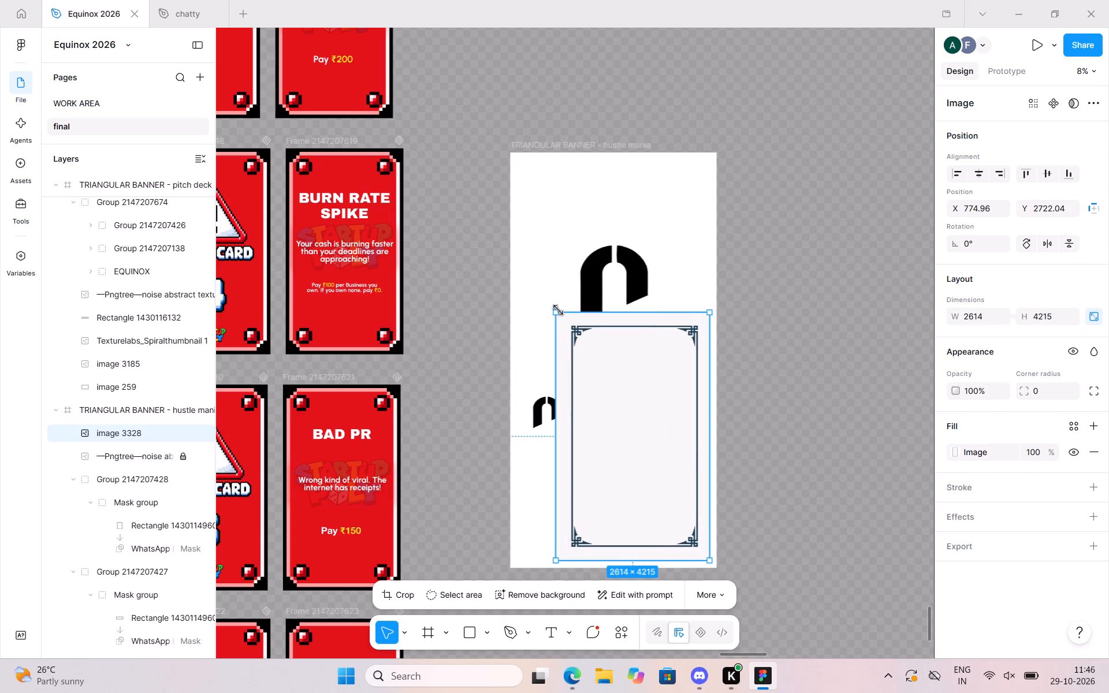
left_click_drag(559, 310, 618, 256)
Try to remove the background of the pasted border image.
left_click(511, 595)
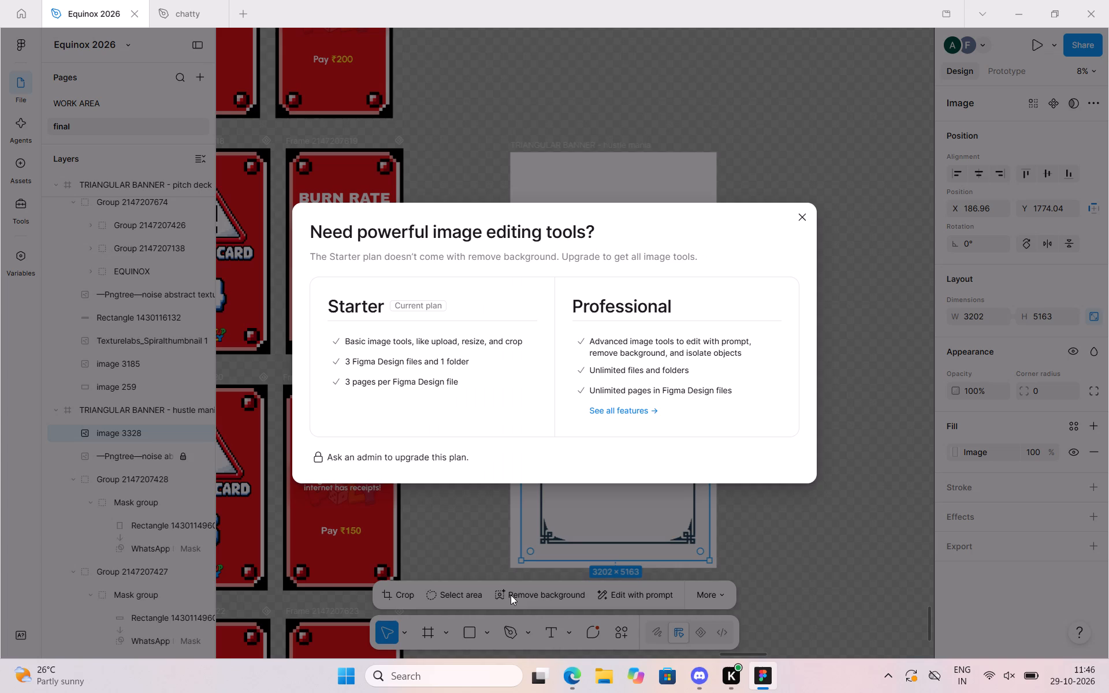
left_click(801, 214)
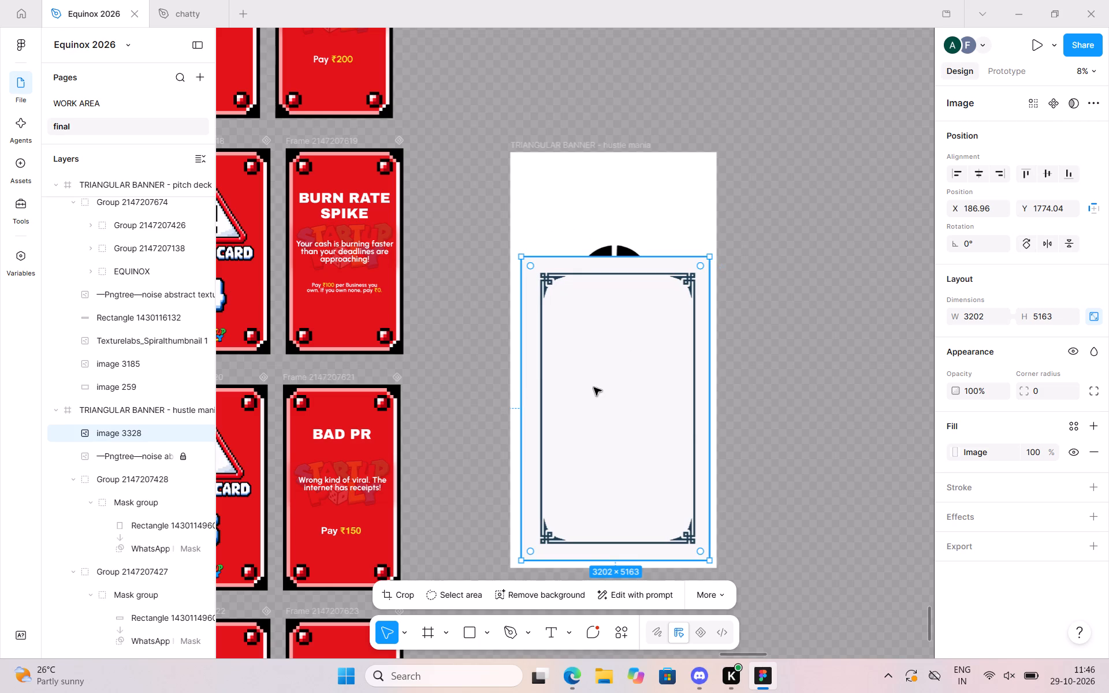
Copy the enlarged border image from the paramanch banner.
key("ctrl+c")
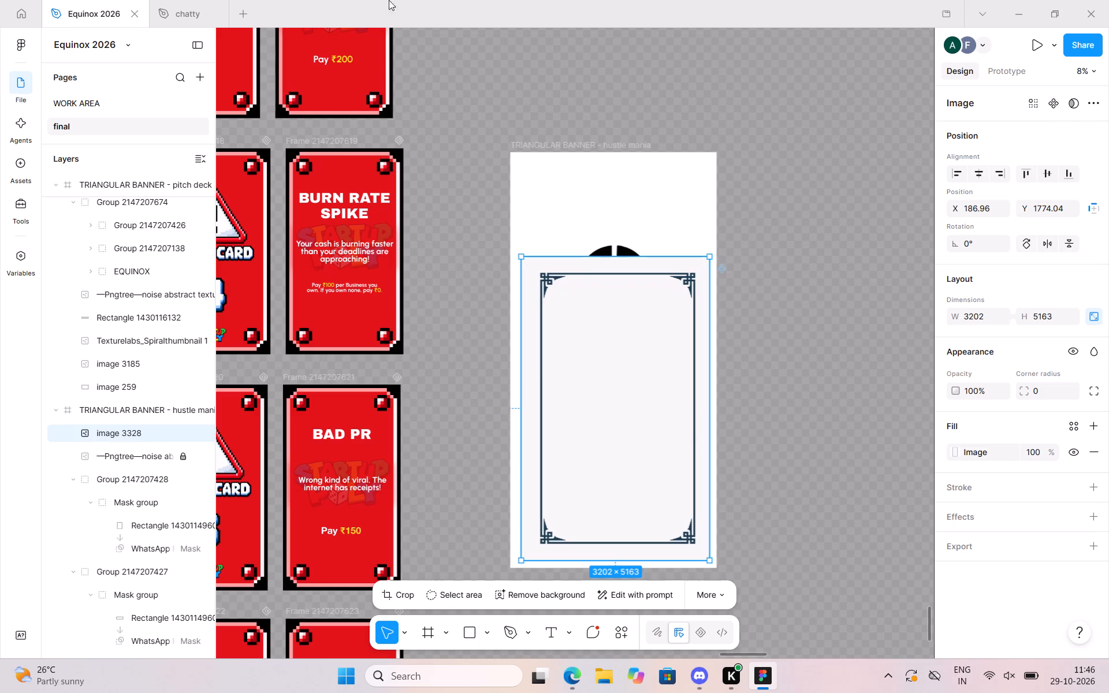
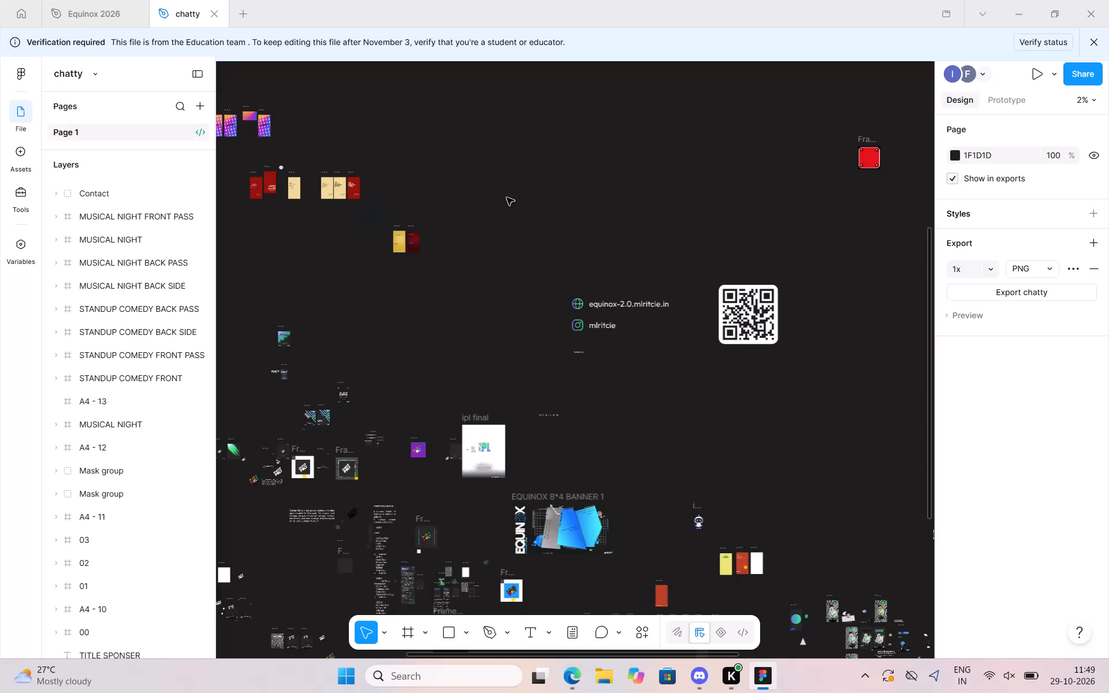
Paste the copied border image into the chatty file and move it to the empty canvas below the "Powered By" text.
key("ctrl+v")
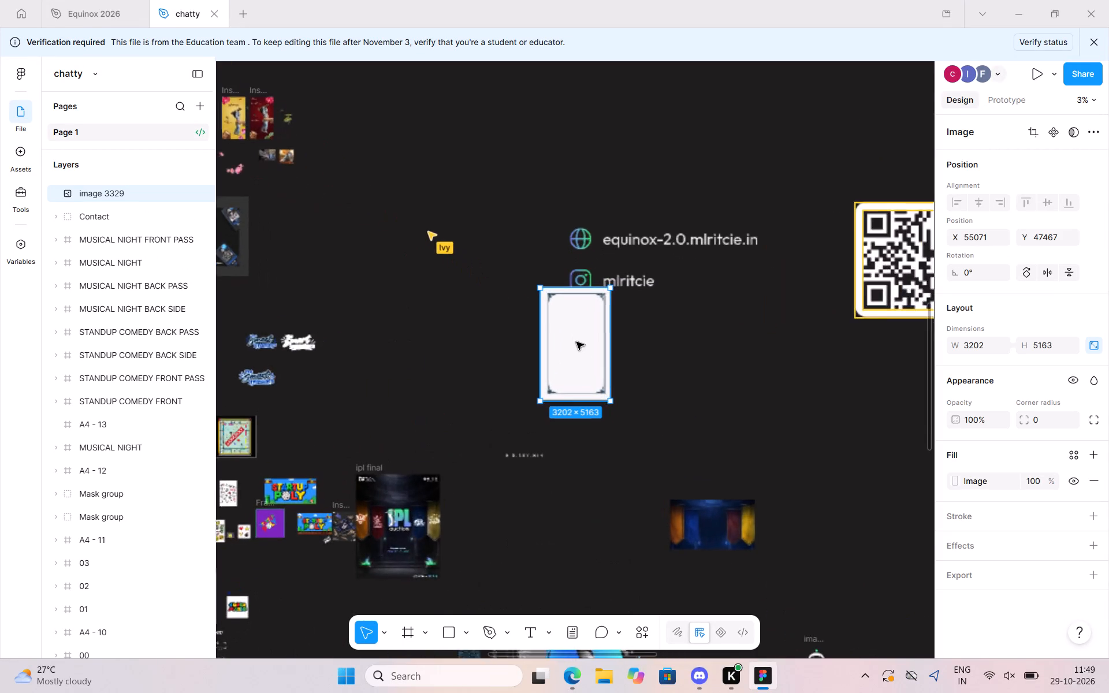
left_click_drag(571, 342, 600, 422)
left_click_drag(467, 384, 614, 446)
left_click(614, 446)
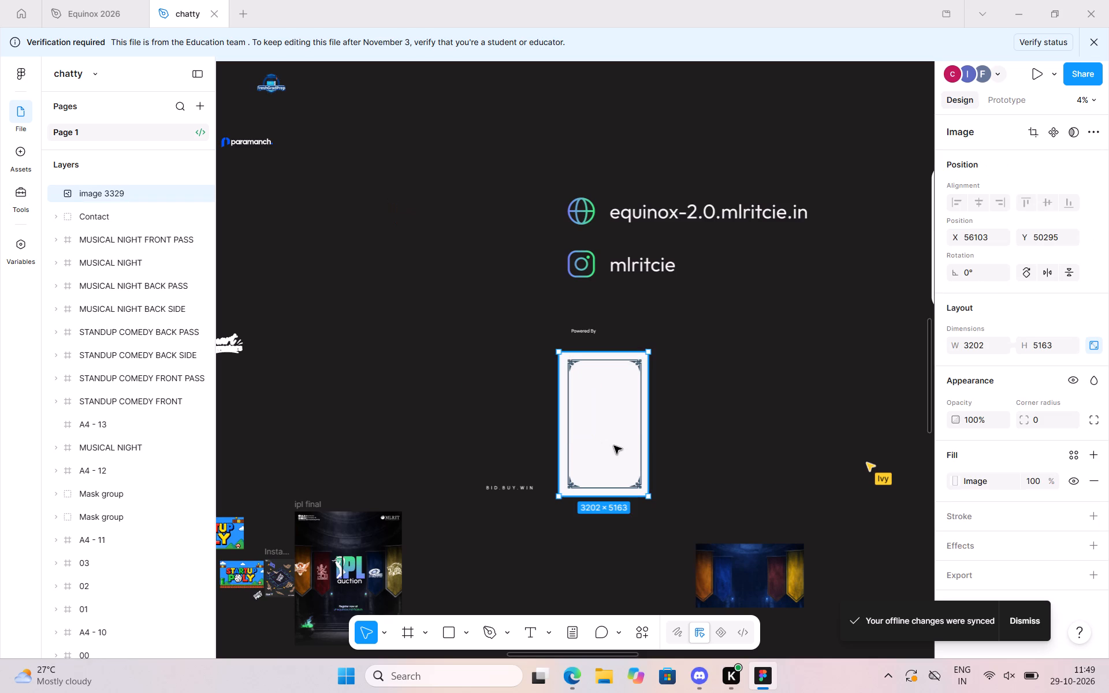
left_click_drag(530, 421, 696, 459)
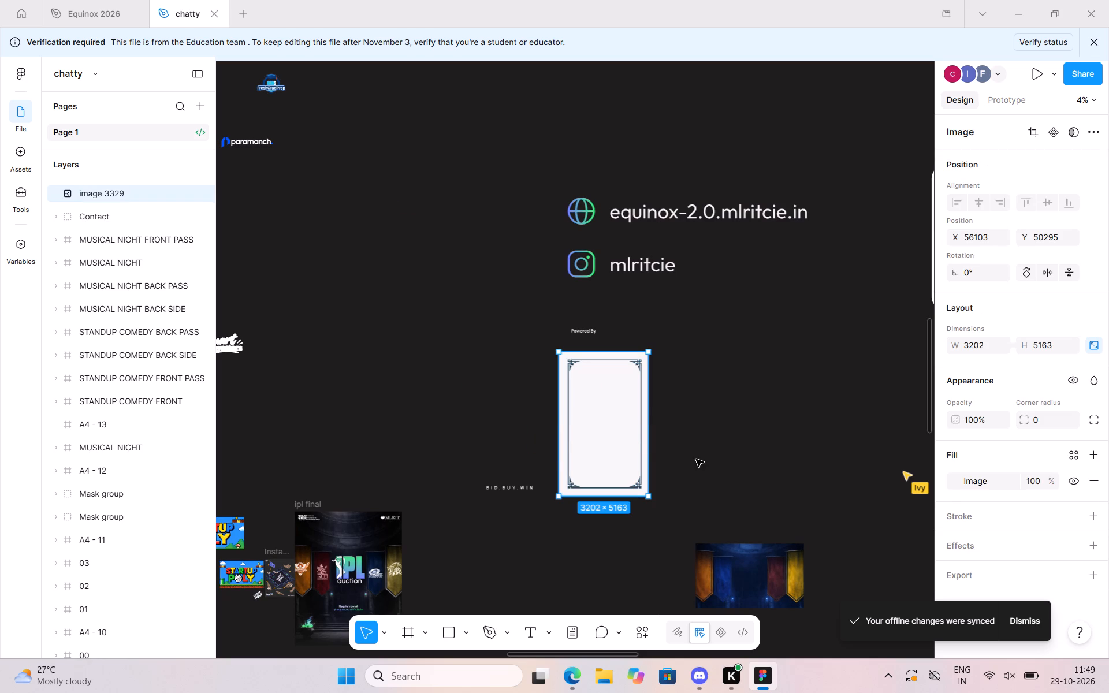
Inspect the image fill settings and available options of the pasted border image.
triple_click(600, 433)
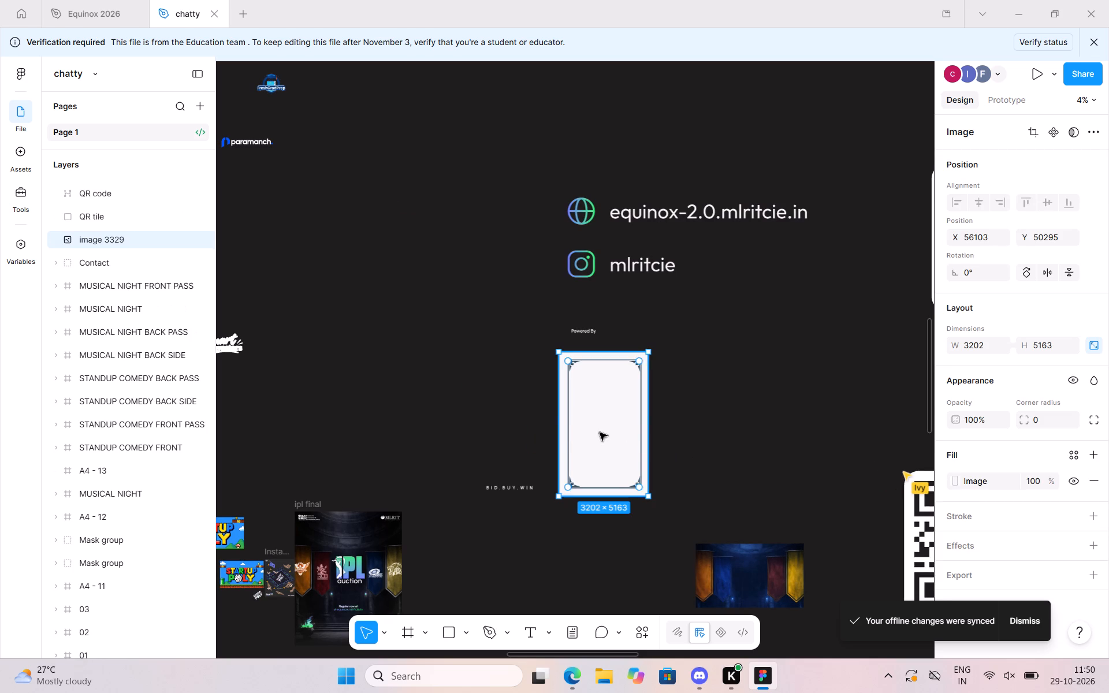
left_click(669, 419)
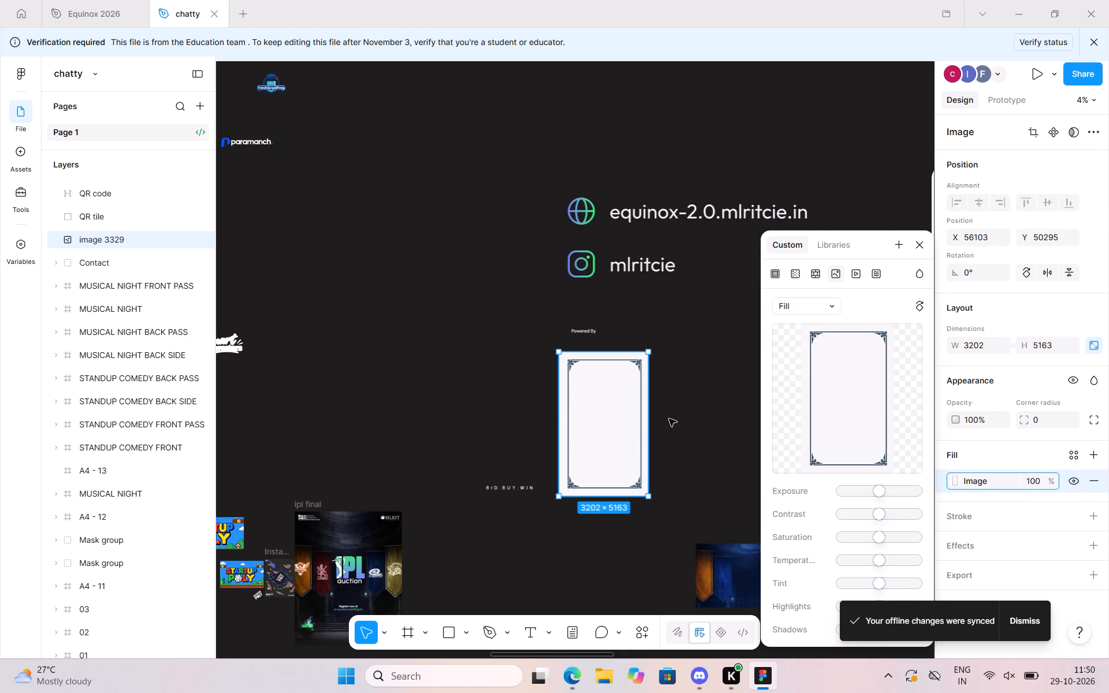
left_click(669, 419)
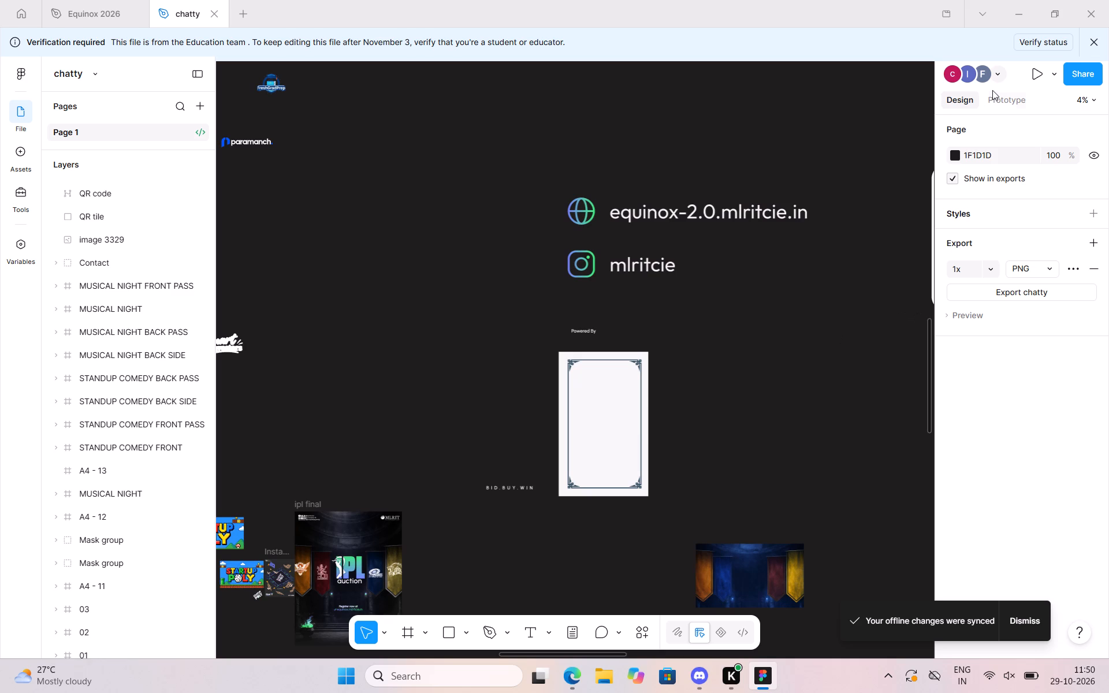
left_click(606, 404)
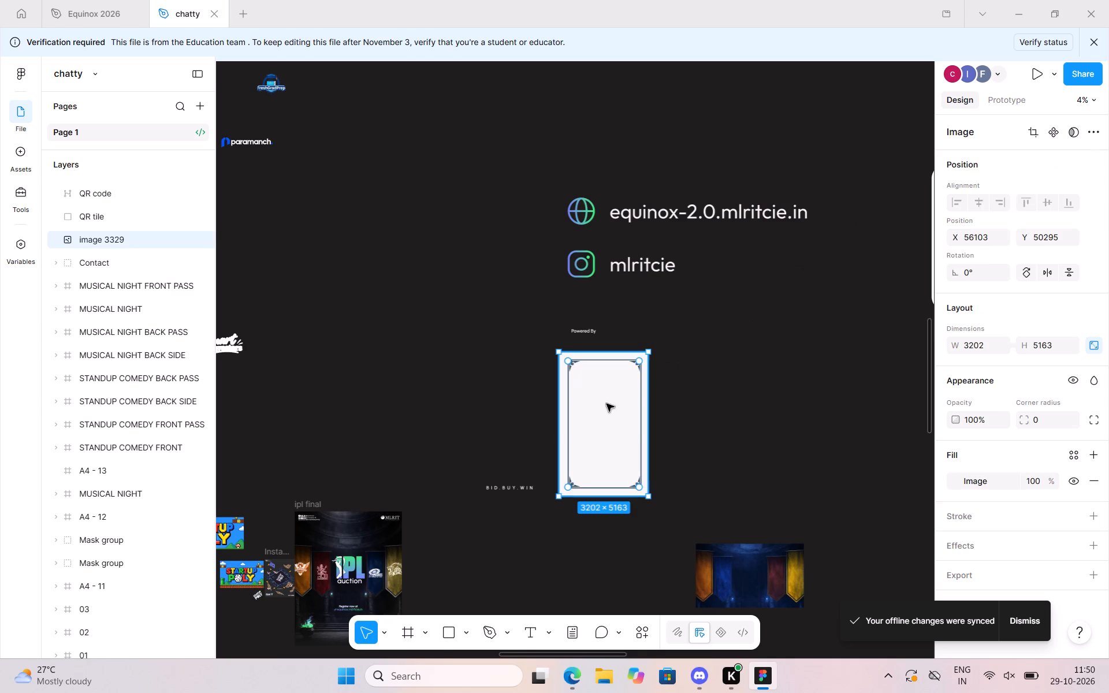
left_click(606, 404)
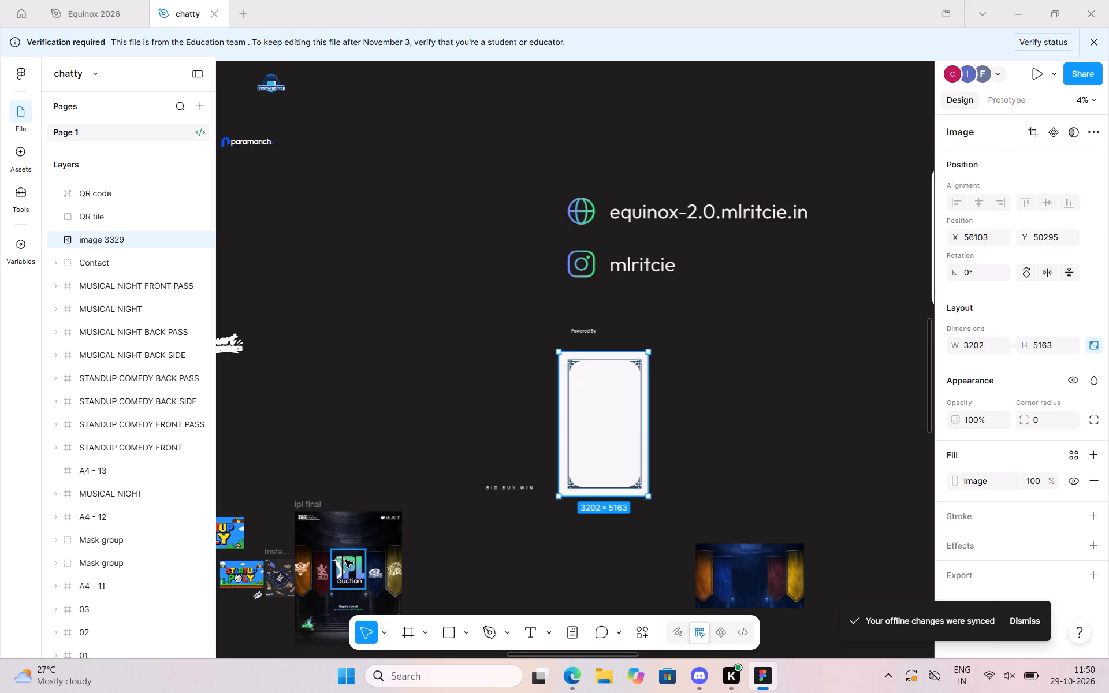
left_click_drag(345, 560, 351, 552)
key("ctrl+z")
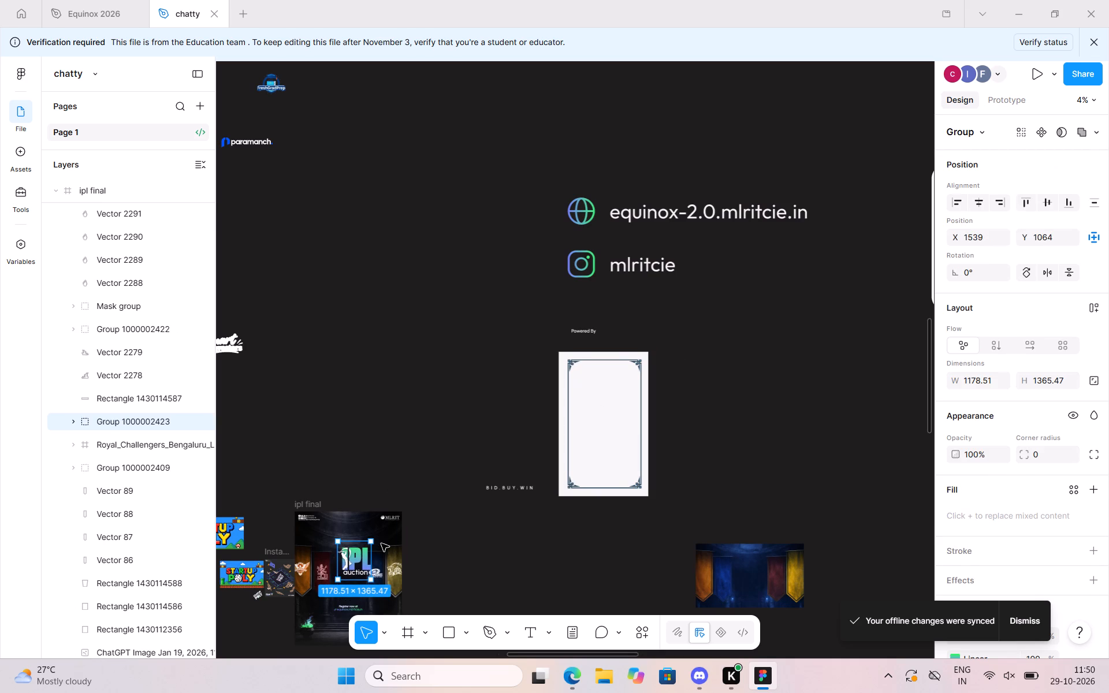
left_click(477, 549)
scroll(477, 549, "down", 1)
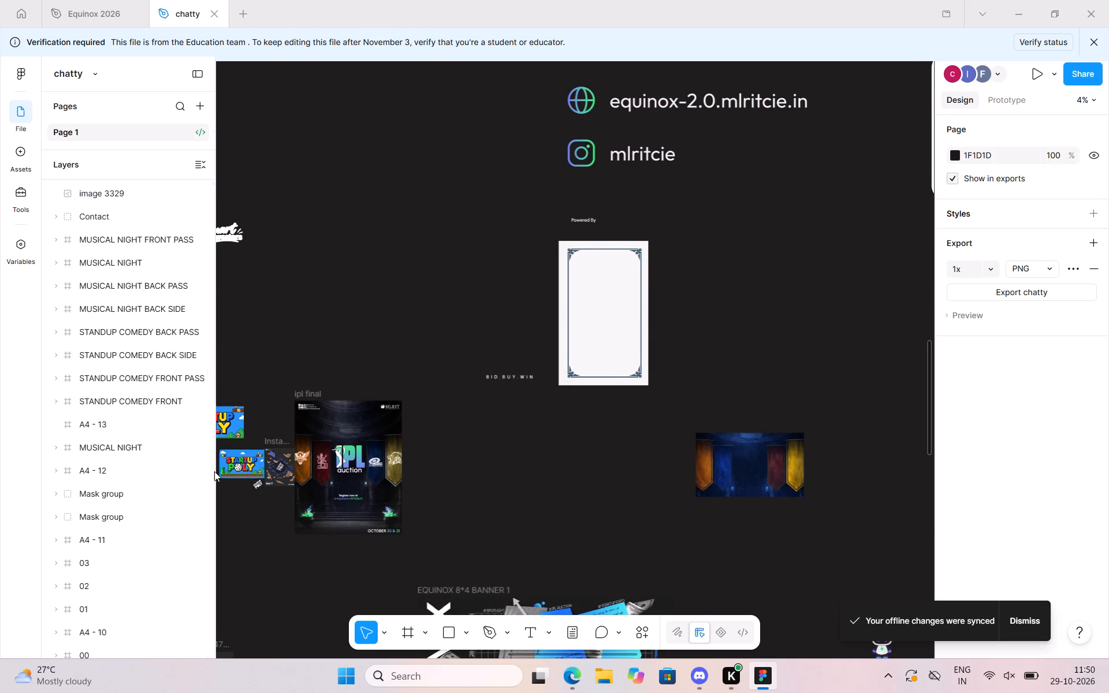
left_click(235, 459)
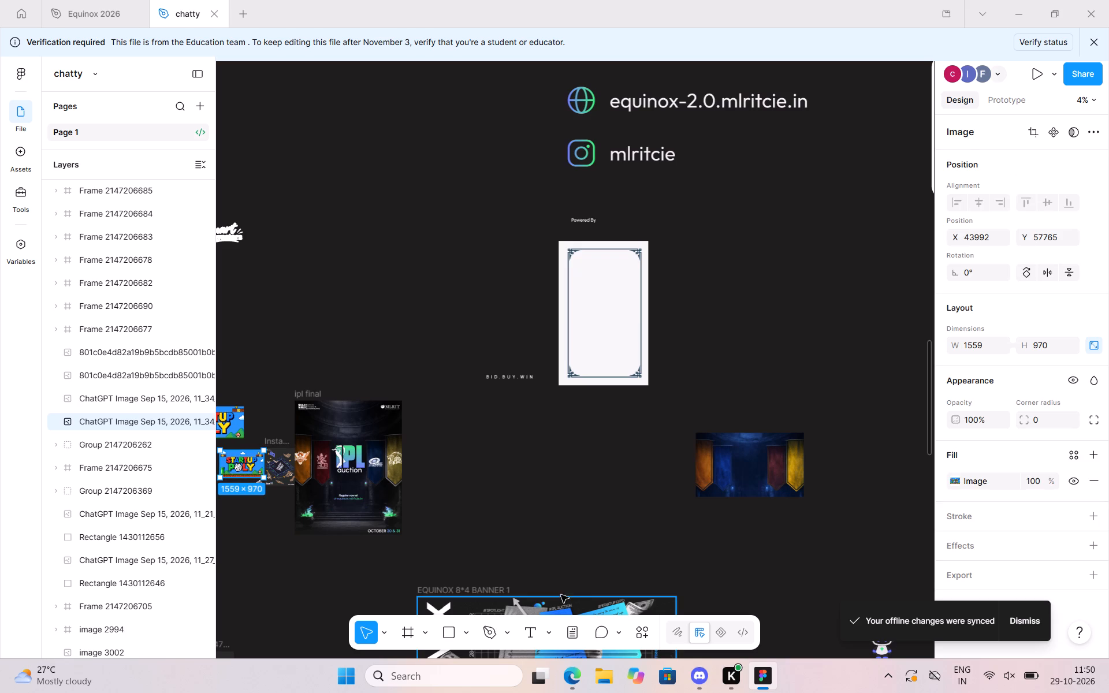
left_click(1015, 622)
Return to the Equinox 2026 file and move the border image out of the paramanch banner onto the empty canvas beside it.
left_click(108, 0)
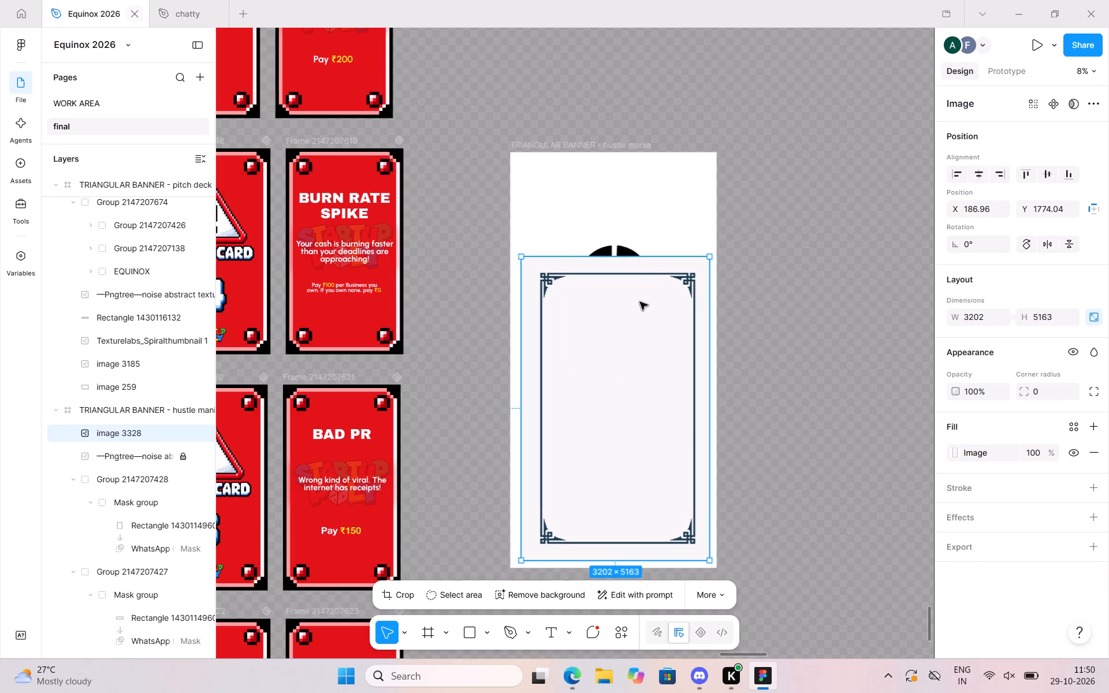
left_click_drag(648, 335, 827, 294)
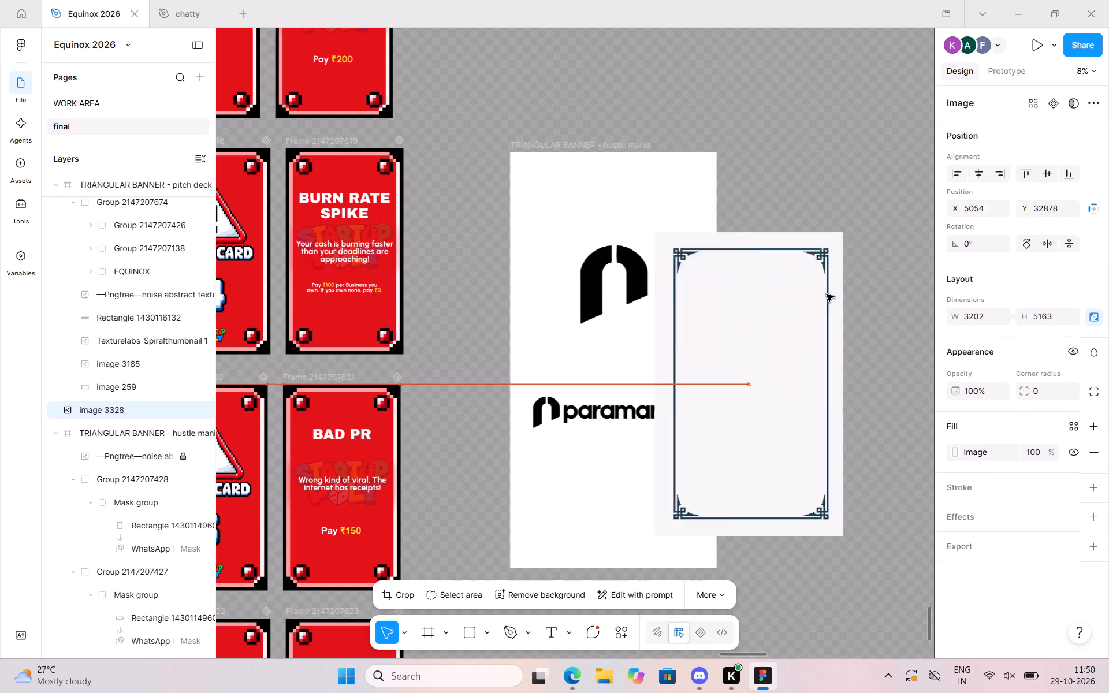
left_click_drag(827, 294, 866, 289)
left_click(832, 185)
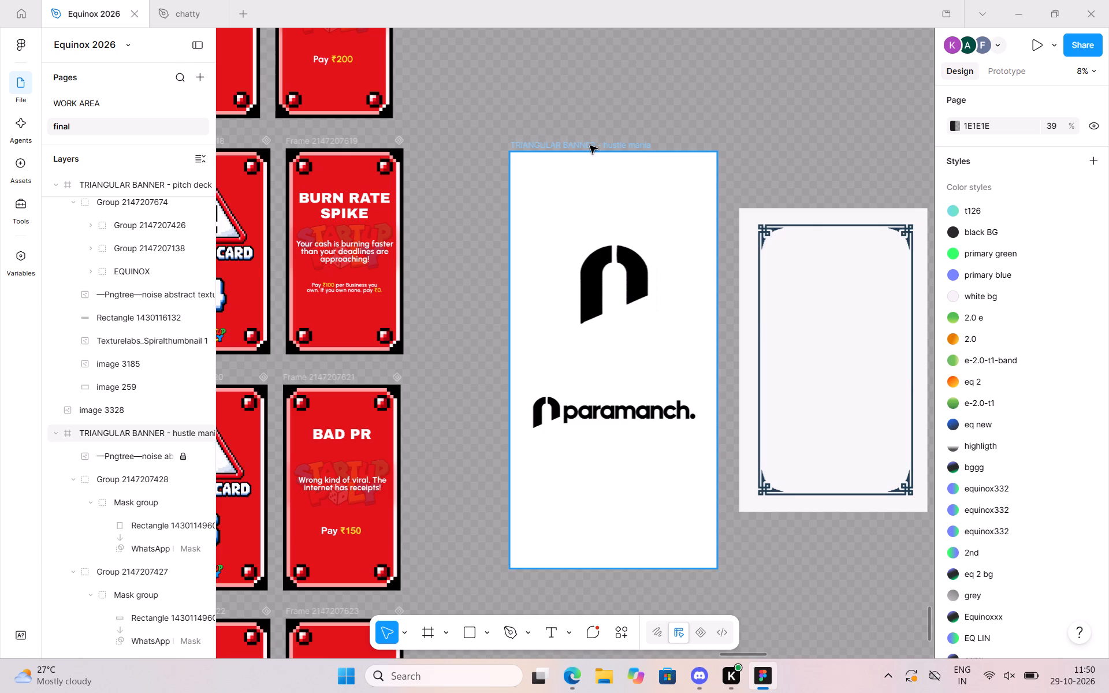
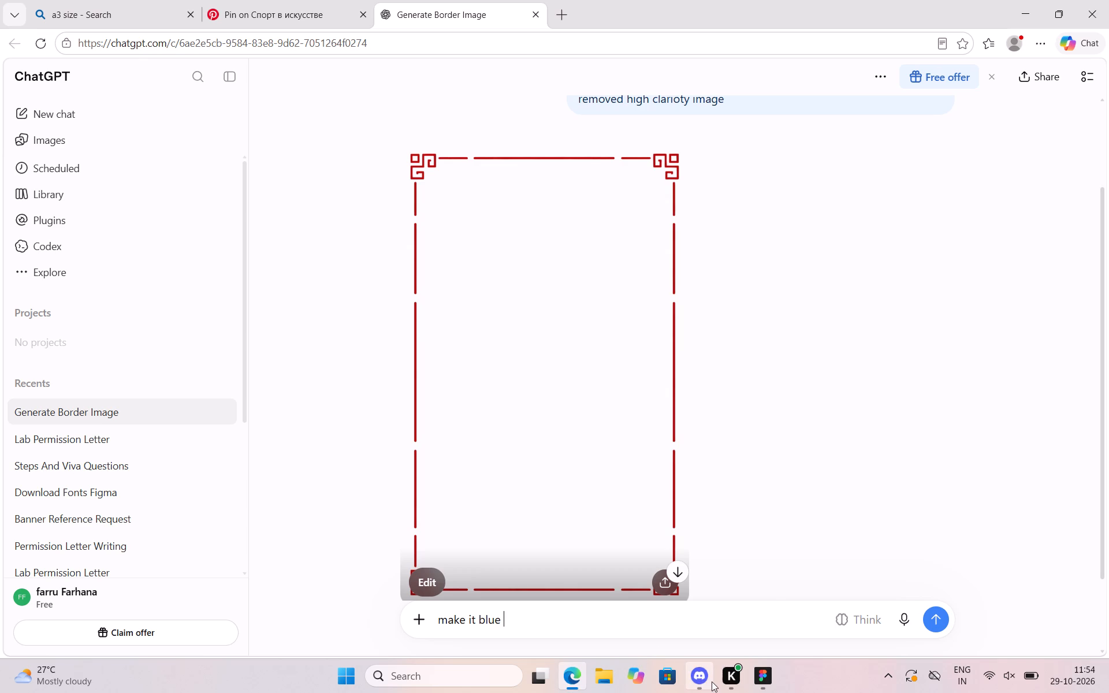
Switch to Figma and inspect the image fill of the arch symbol's mask layer for the logo's original colour.
left_click(757, 677)
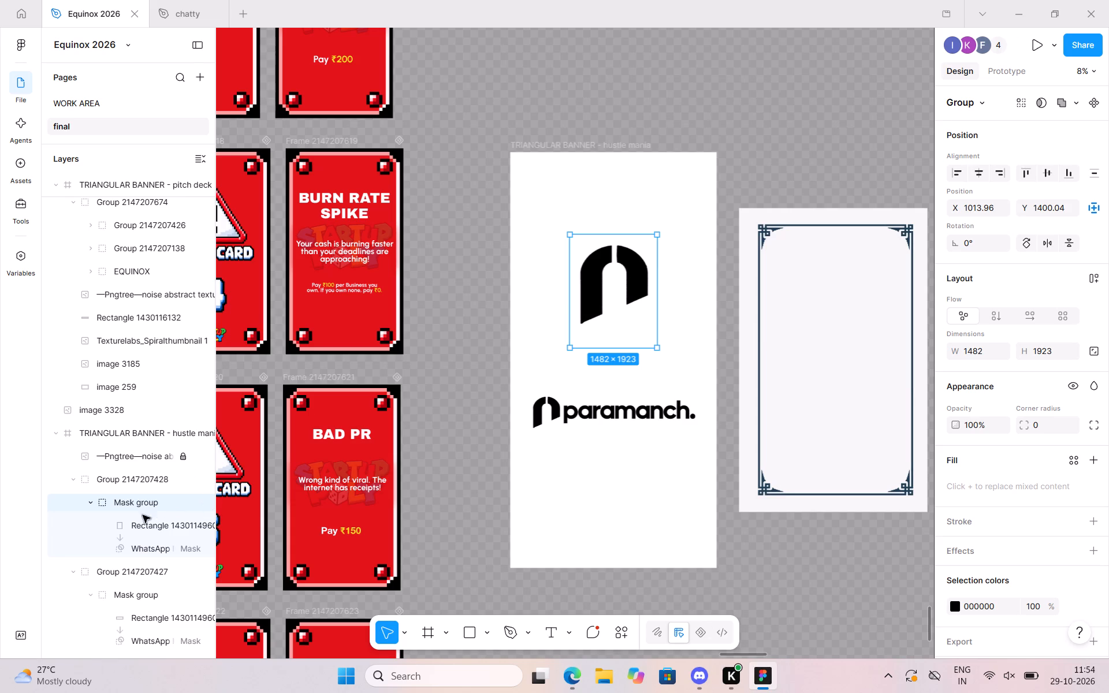
left_click(139, 545)
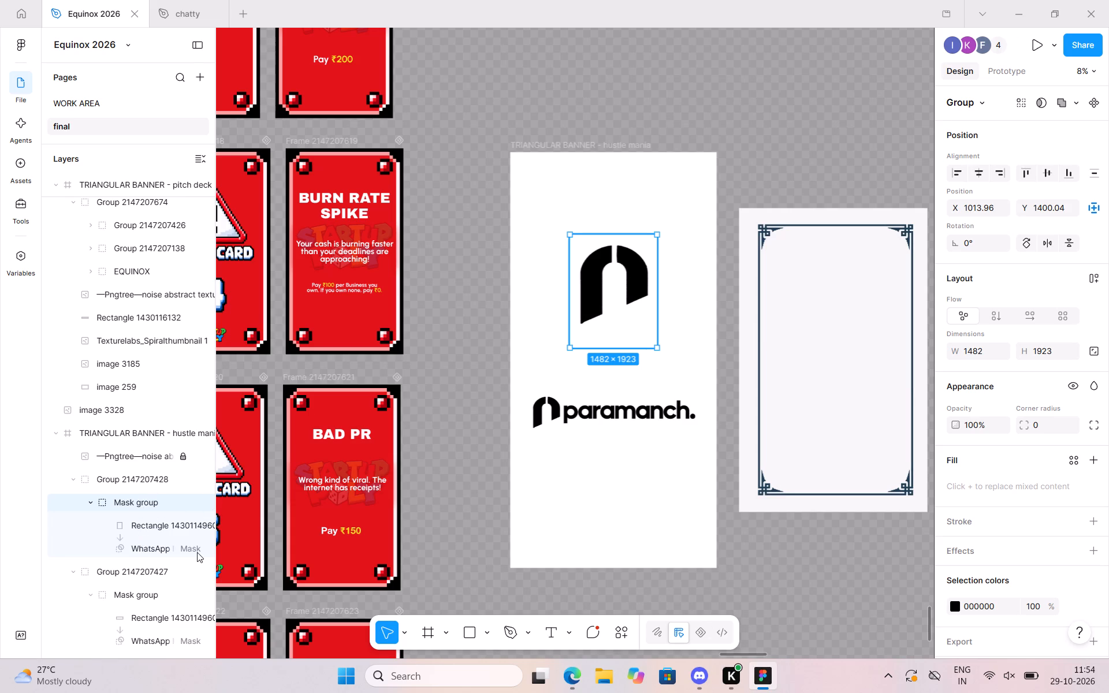
left_click(137, 543)
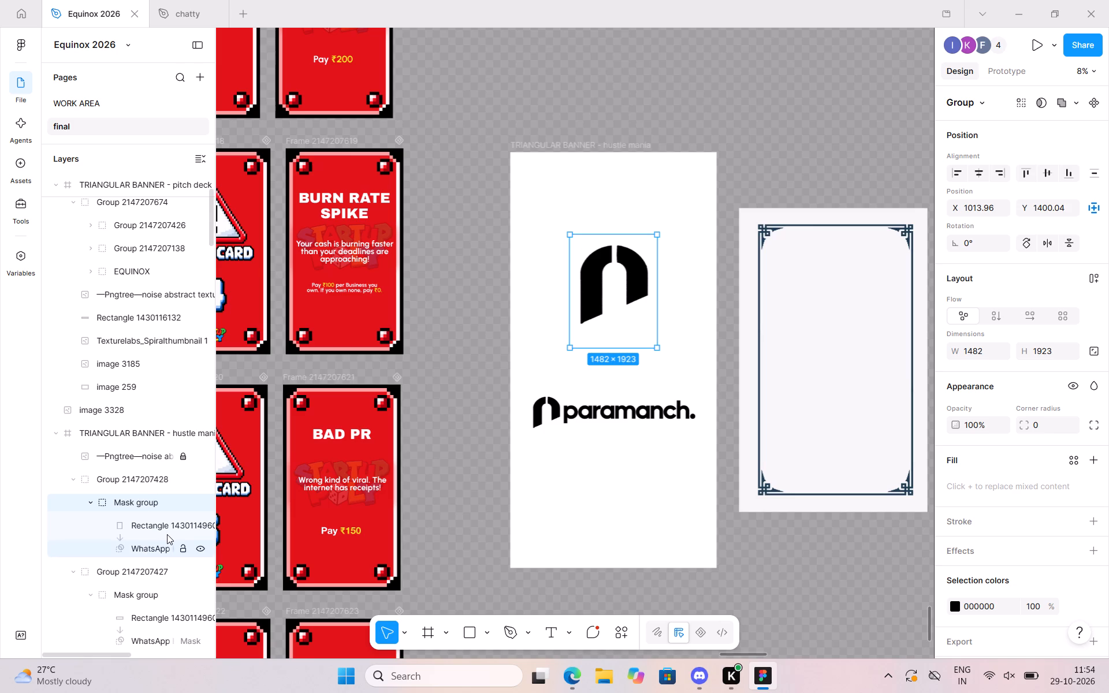
left_click_drag(167, 534, 163, 553)
left_click(163, 553)
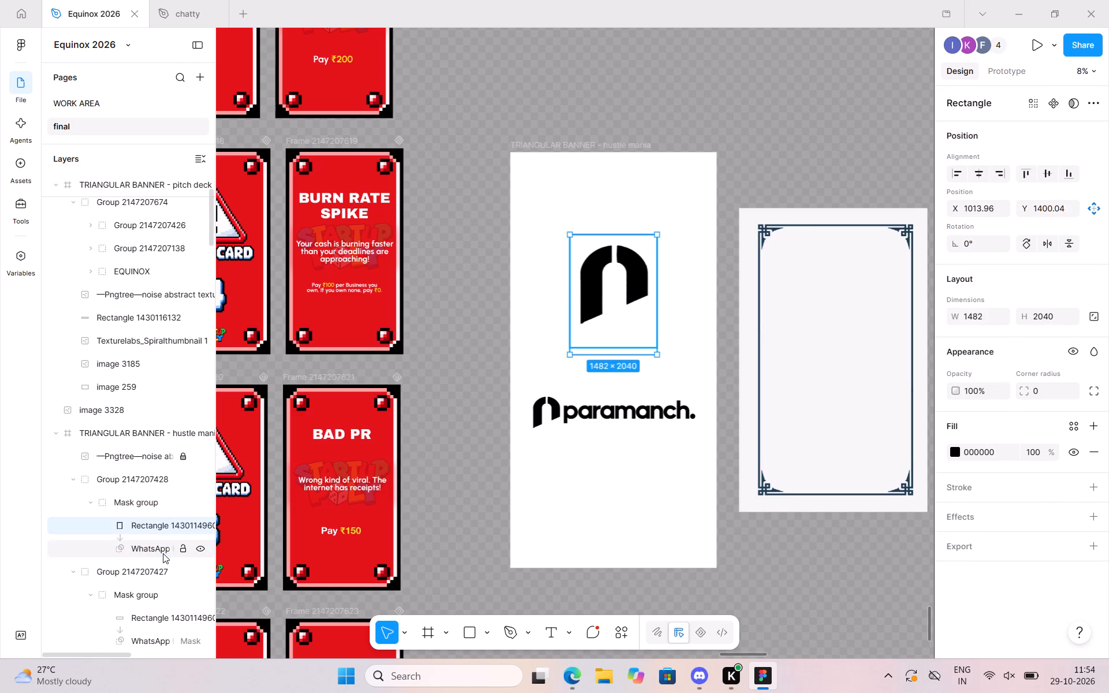
left_click(163, 553)
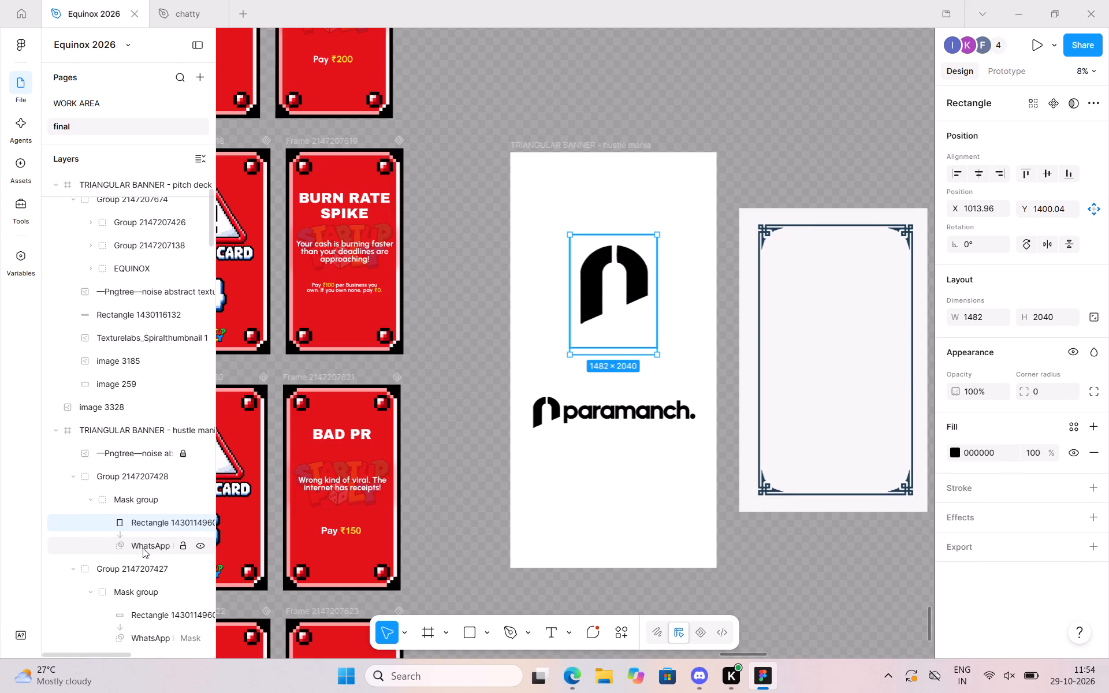
left_click(143, 548)
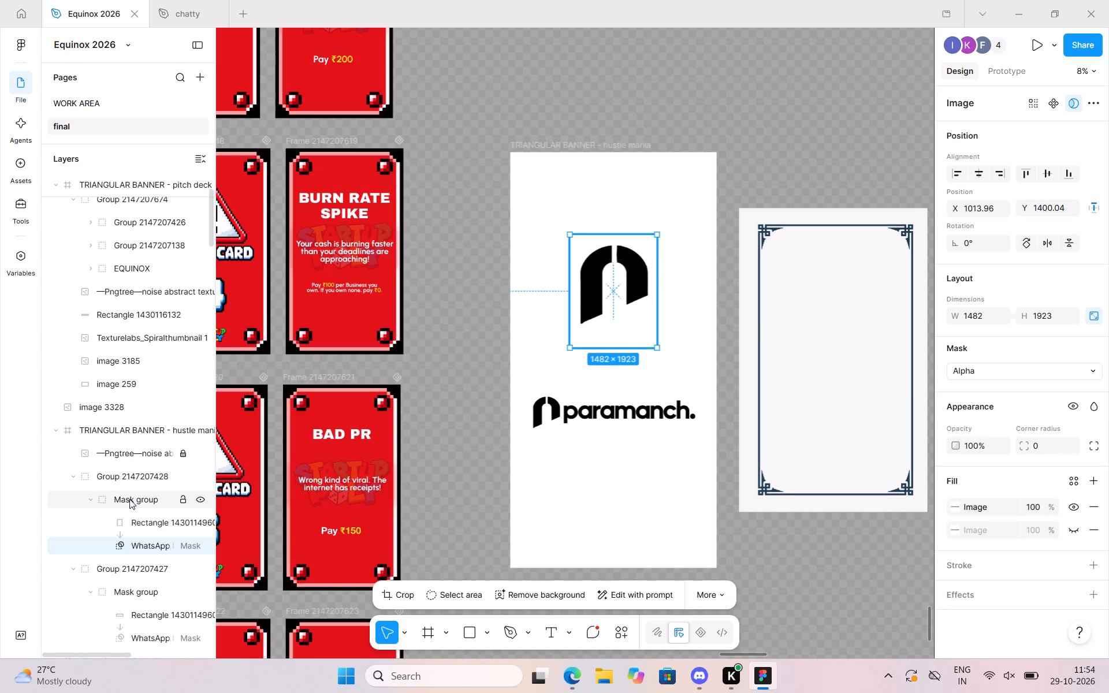
left_click(957, 511)
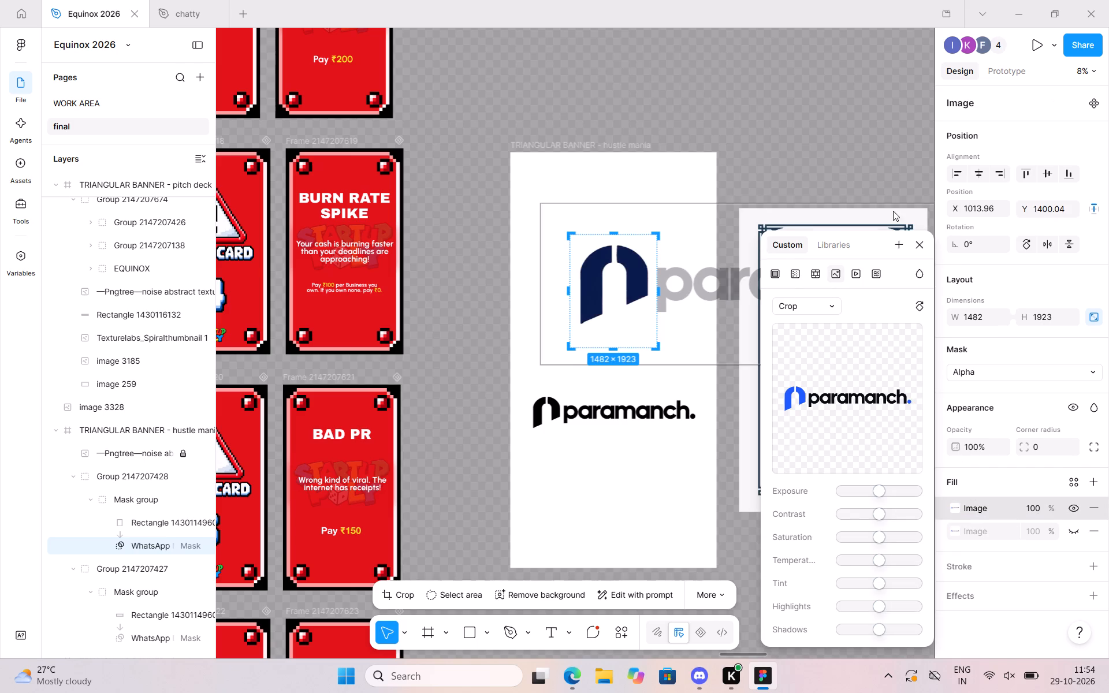
left_click(922, 245)
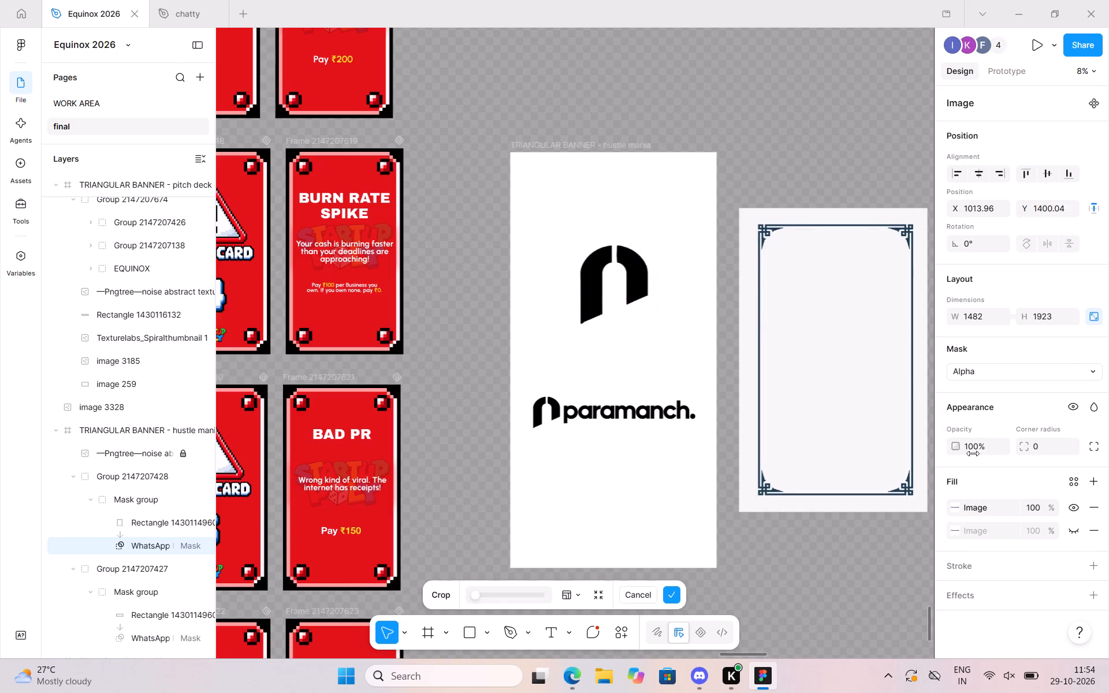
left_click(974, 508)
key("ctrl+d")
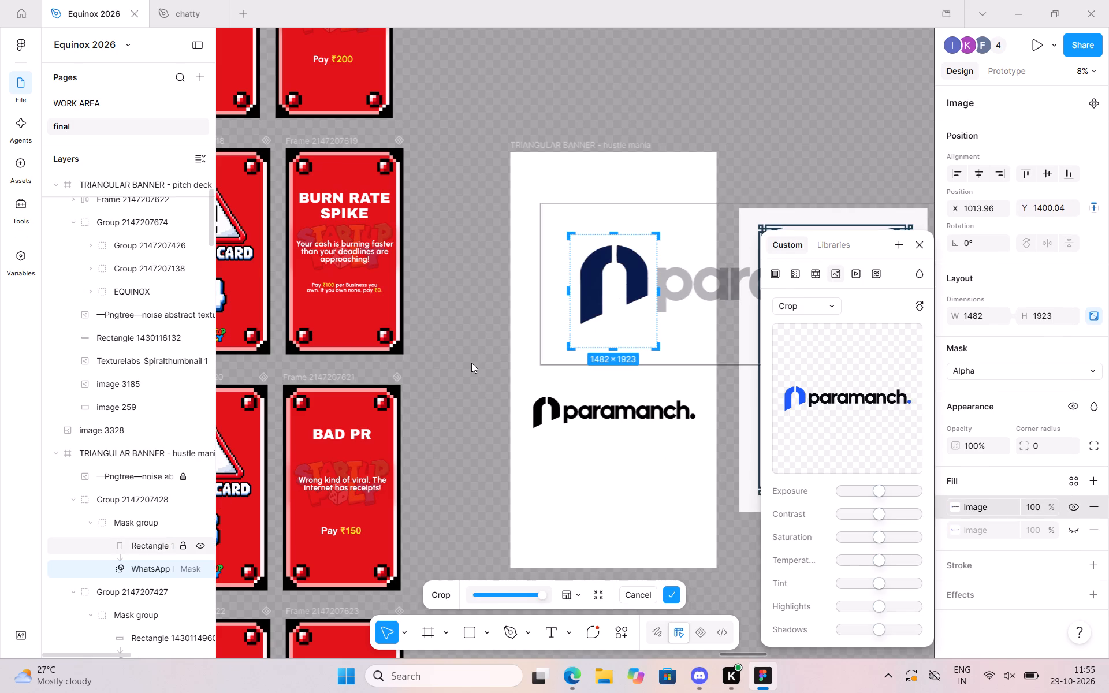
left_click(874, 179)
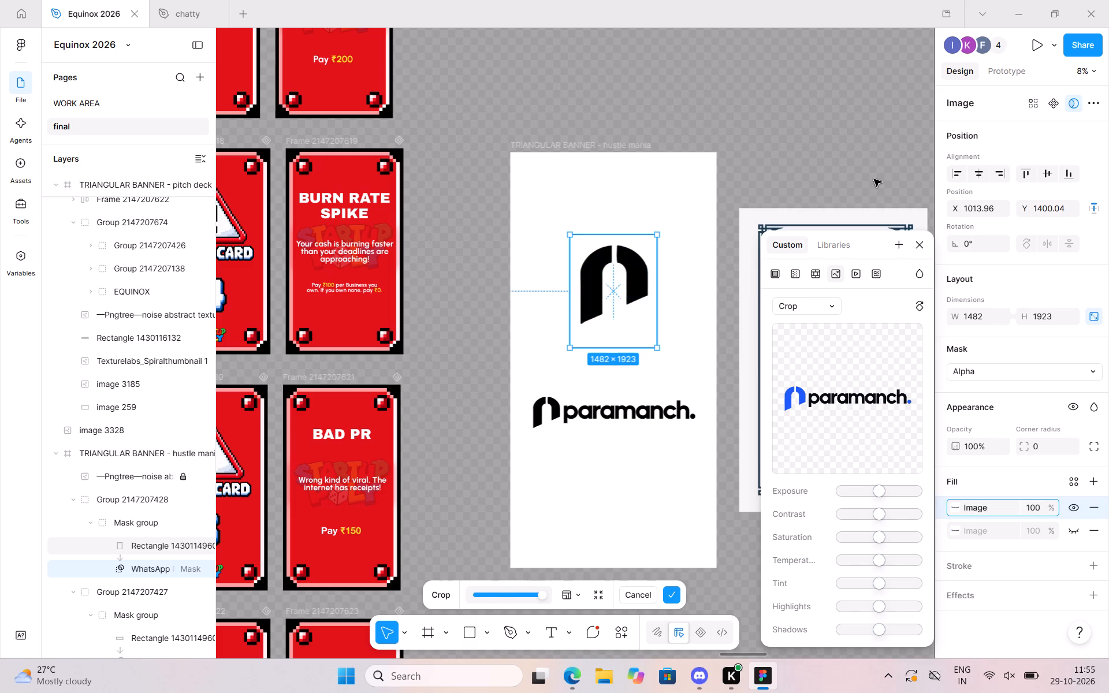
left_click(921, 244)
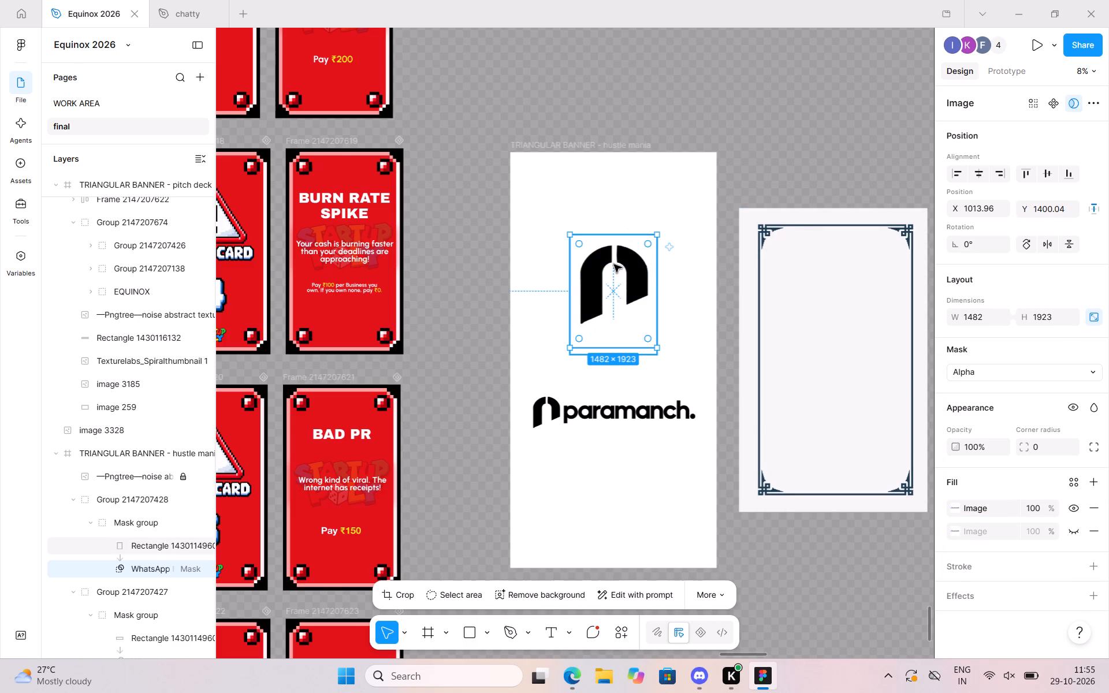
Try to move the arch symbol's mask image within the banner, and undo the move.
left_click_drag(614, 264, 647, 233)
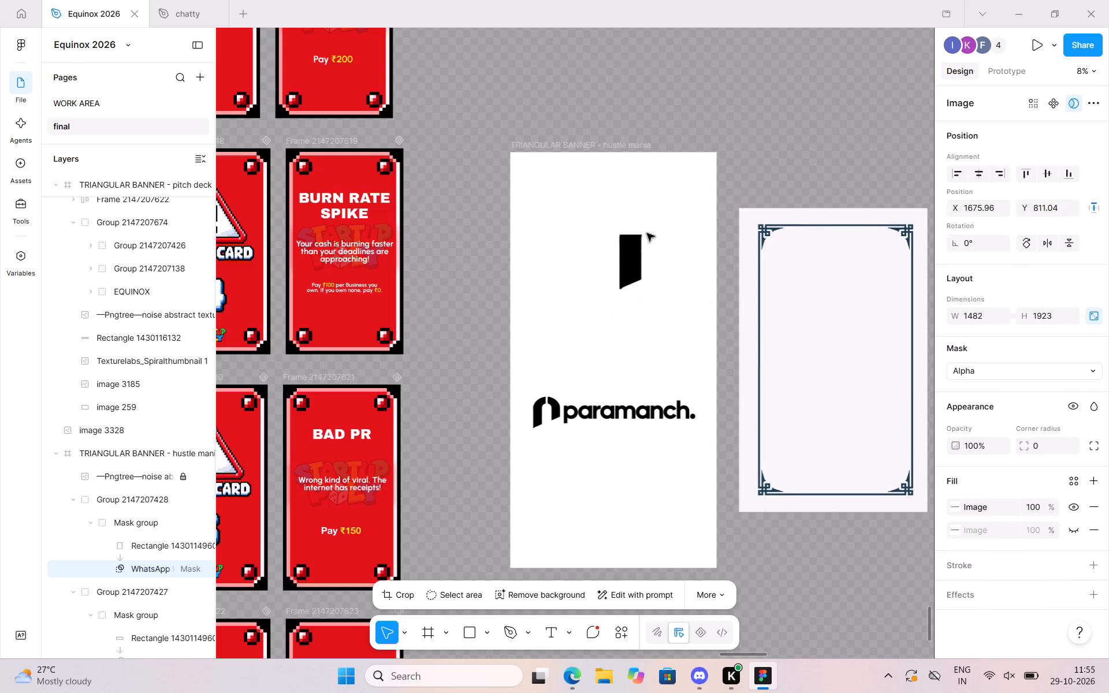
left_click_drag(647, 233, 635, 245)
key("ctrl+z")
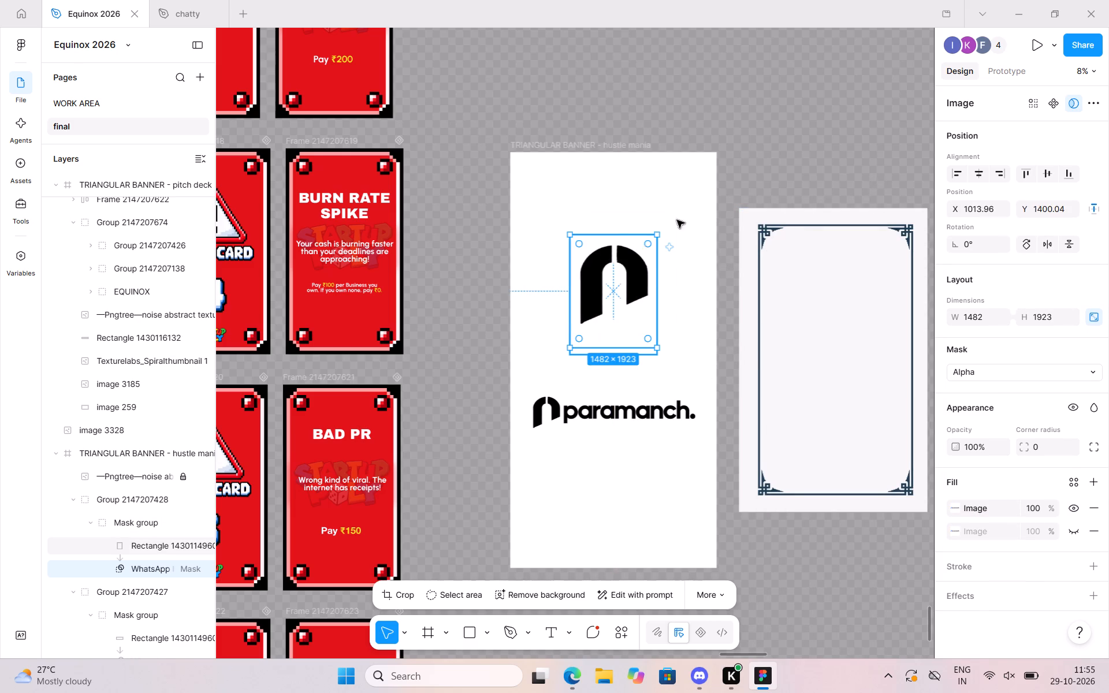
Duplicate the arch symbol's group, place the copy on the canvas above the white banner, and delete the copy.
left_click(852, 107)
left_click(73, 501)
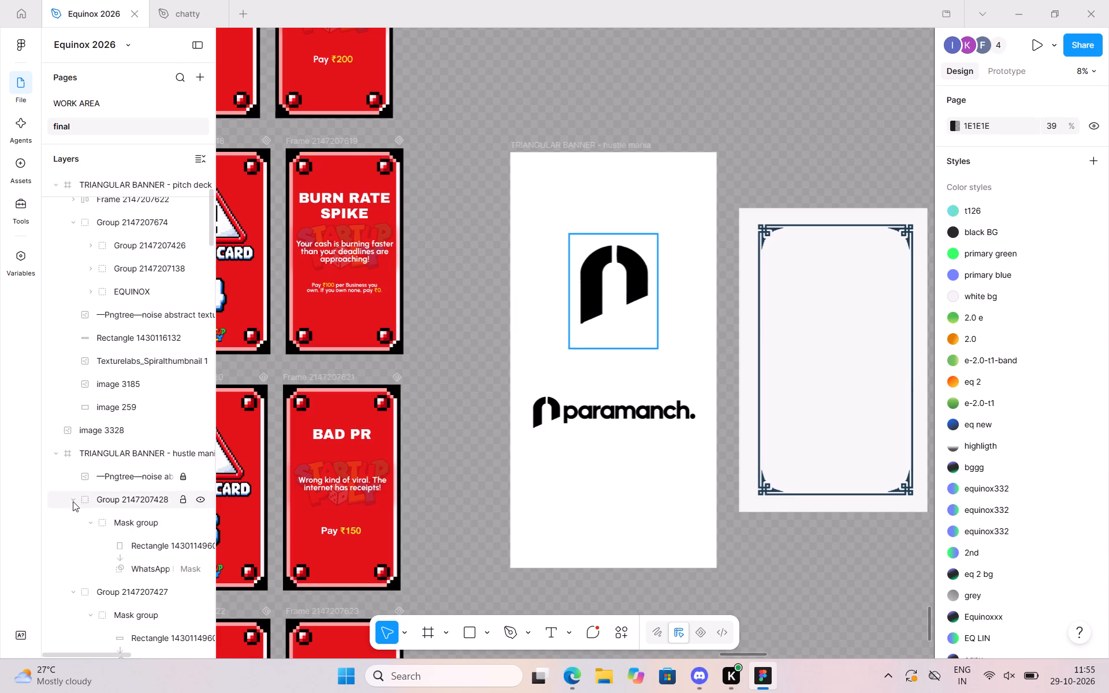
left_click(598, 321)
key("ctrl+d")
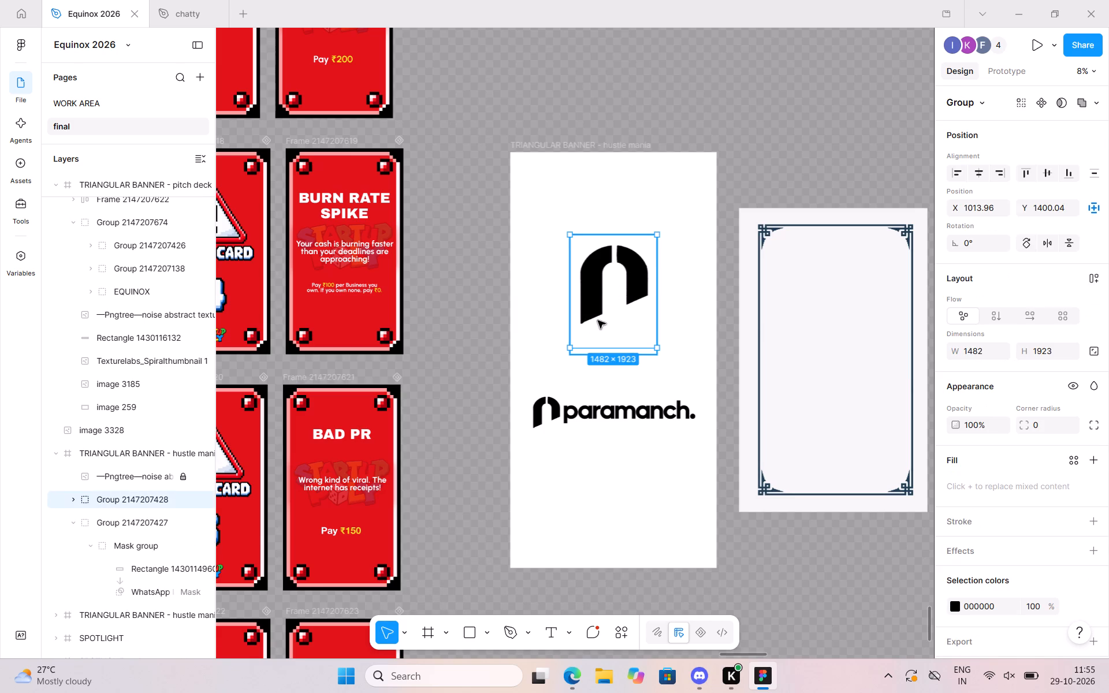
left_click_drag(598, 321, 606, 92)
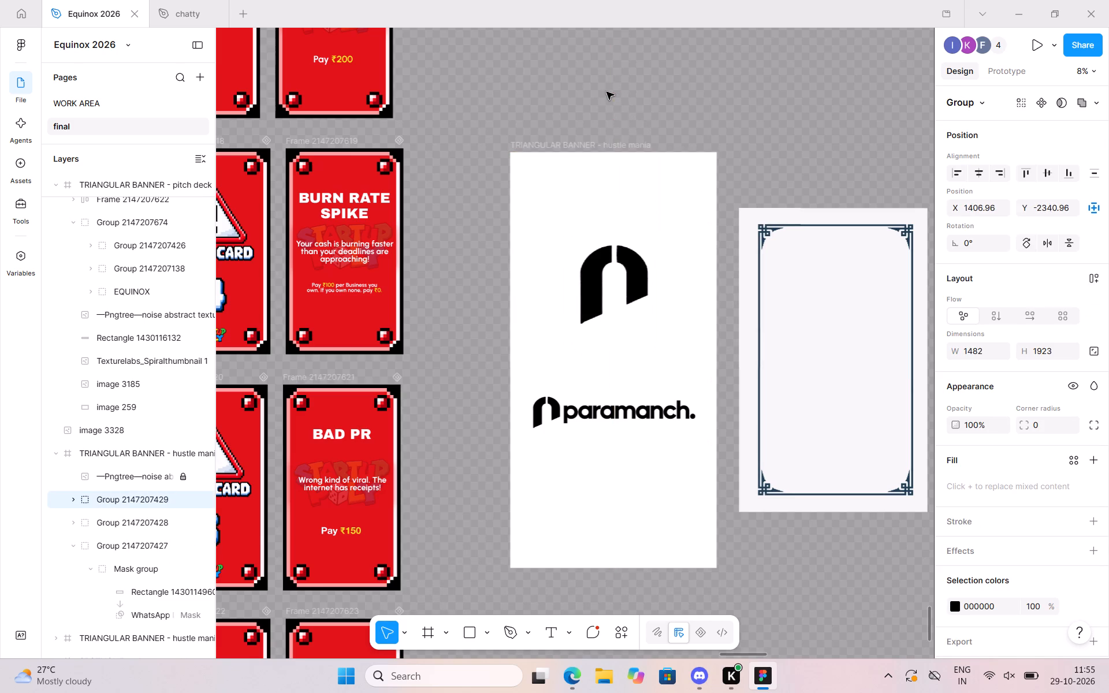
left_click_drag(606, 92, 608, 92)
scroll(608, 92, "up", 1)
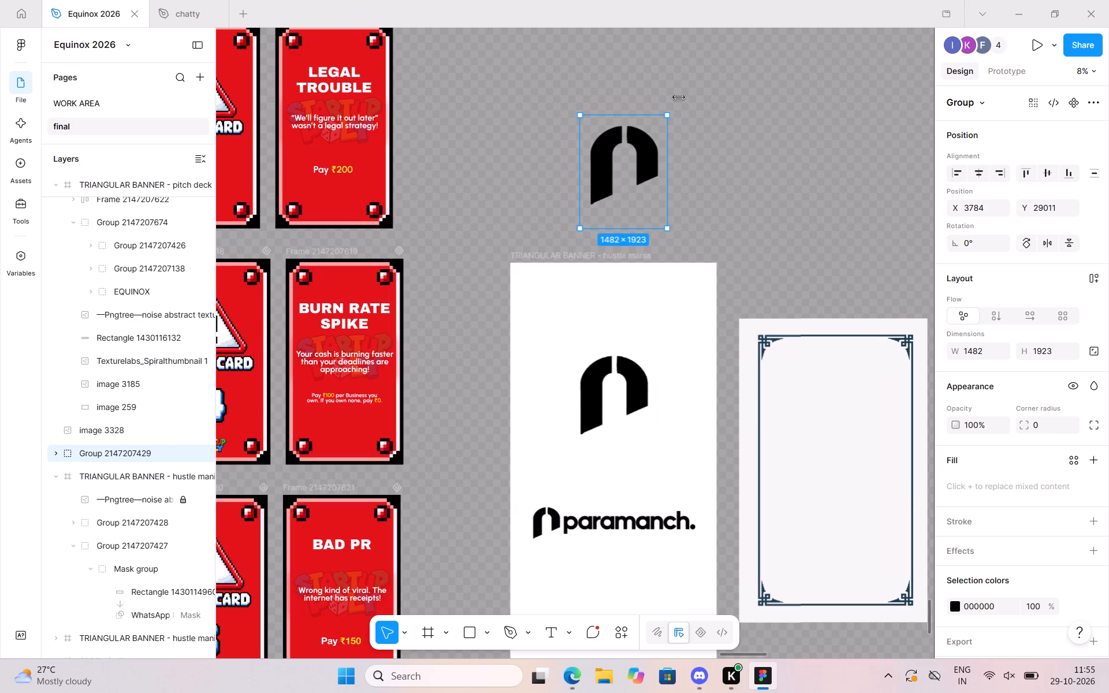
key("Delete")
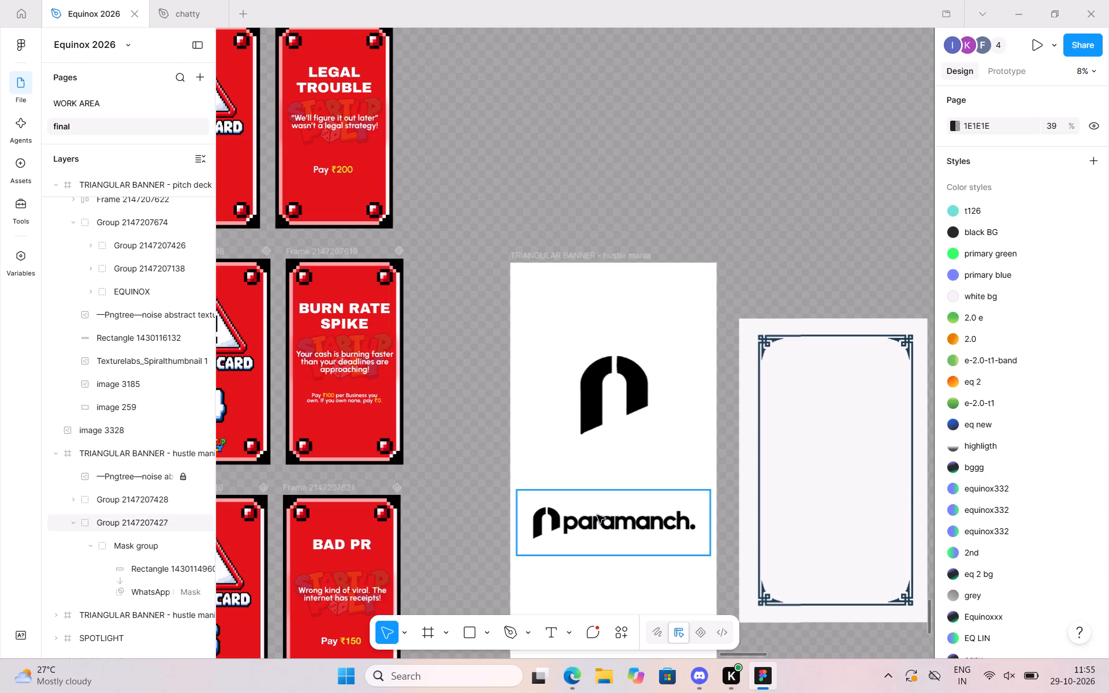
Duplicate the paramanch wordmark logo group and place the copy on the canvas above the white banner.
left_click(598, 515)
key("ctrl+d")
left_click_drag(598, 515, 582, 202)
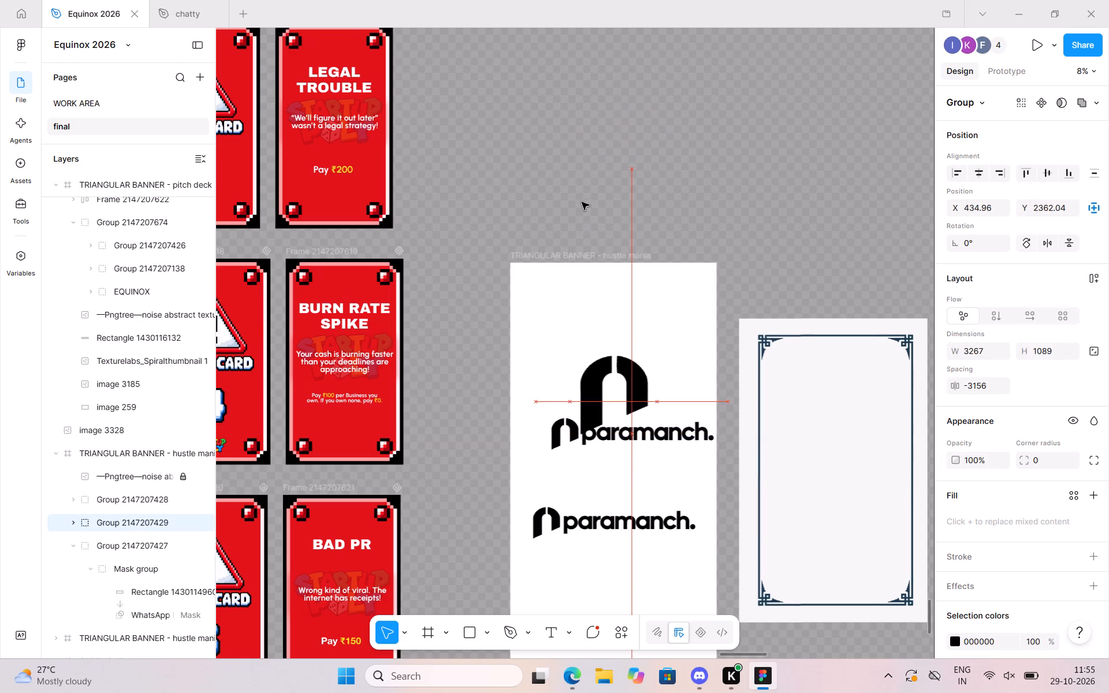
left_click_drag(582, 202, 582, 197)
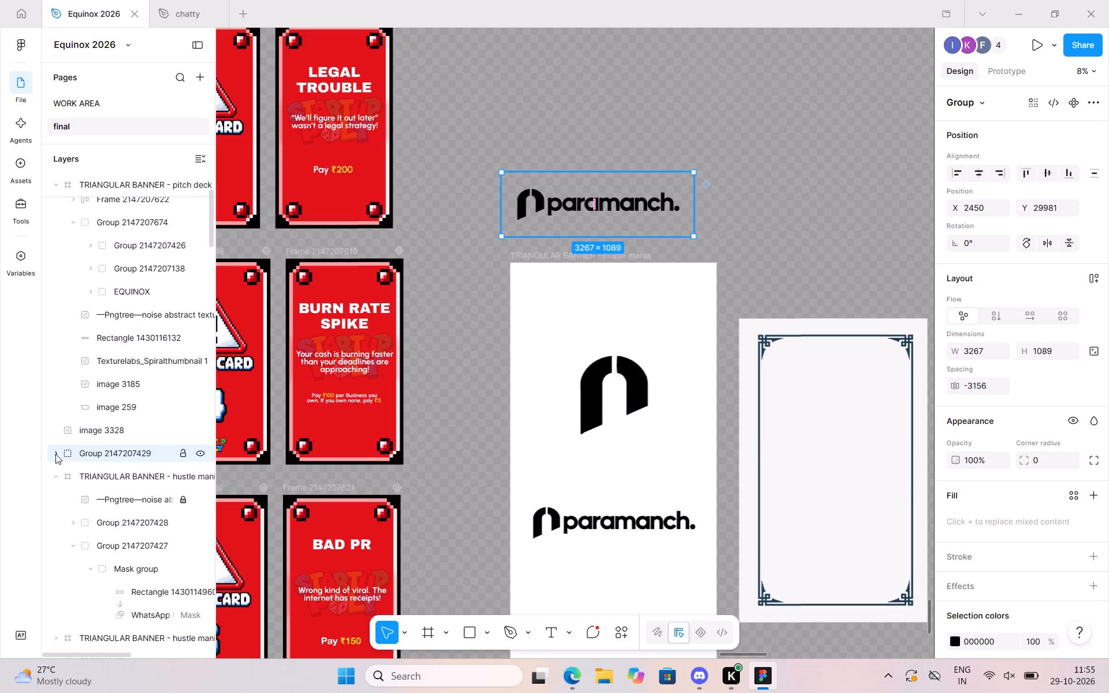
Move the mask group out of the duplicated wordmark's parent group to the top level of the layers.
left_click(56, 454)
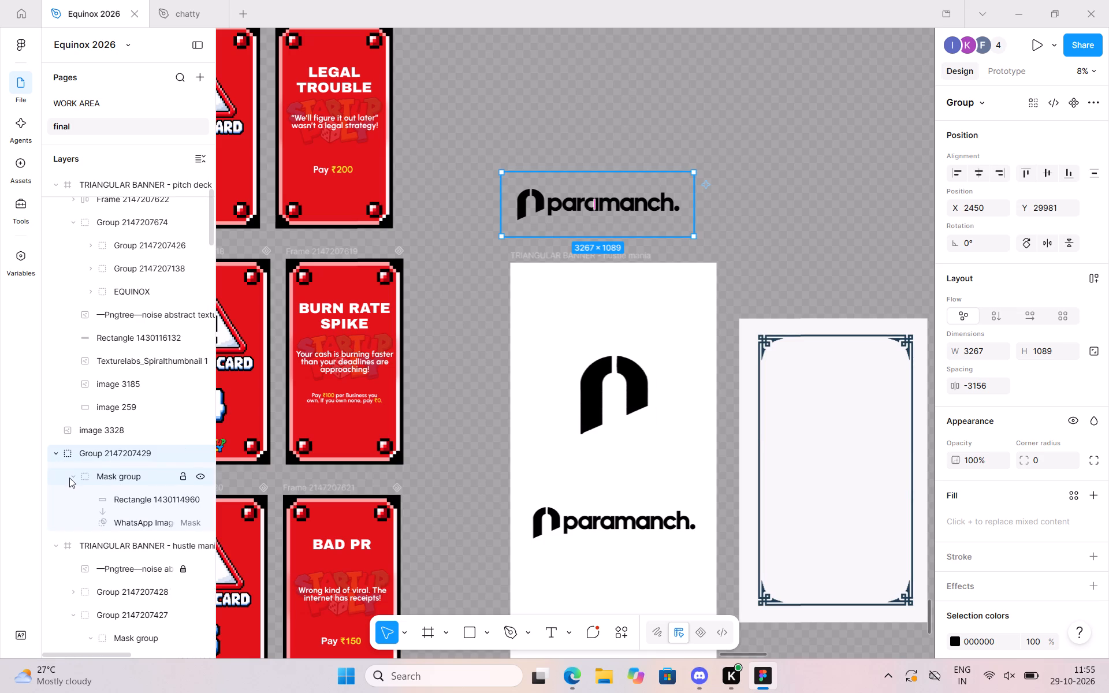
left_click(69, 478)
left_click_drag(95, 475, 95, 442)
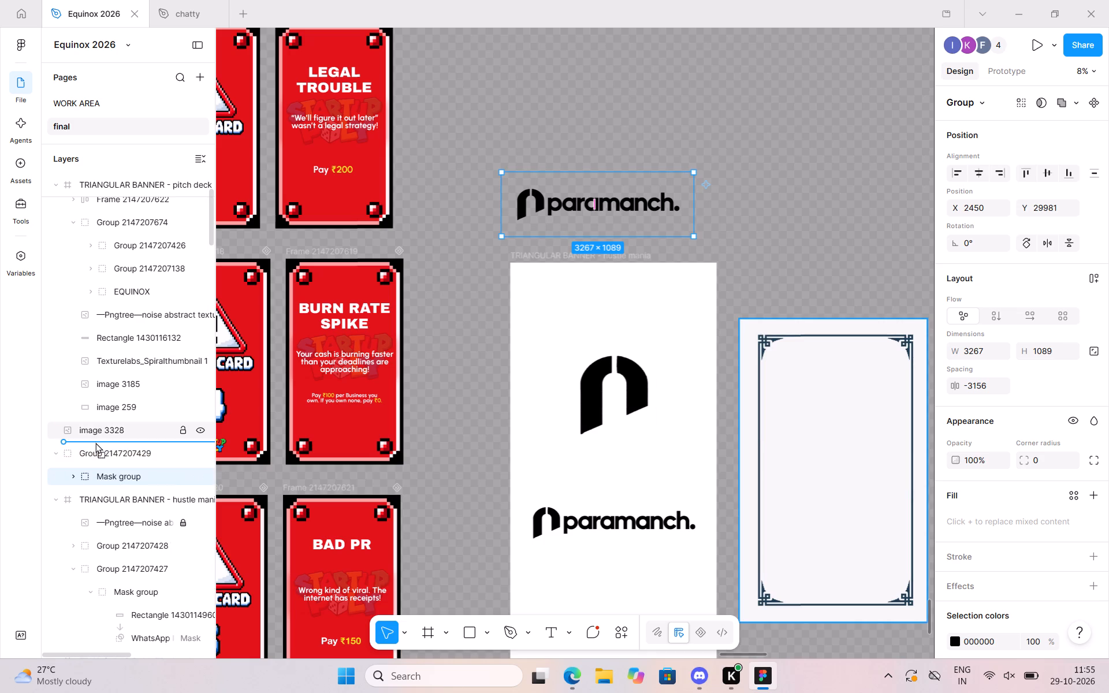
left_click_drag(95, 442, 95, 443)
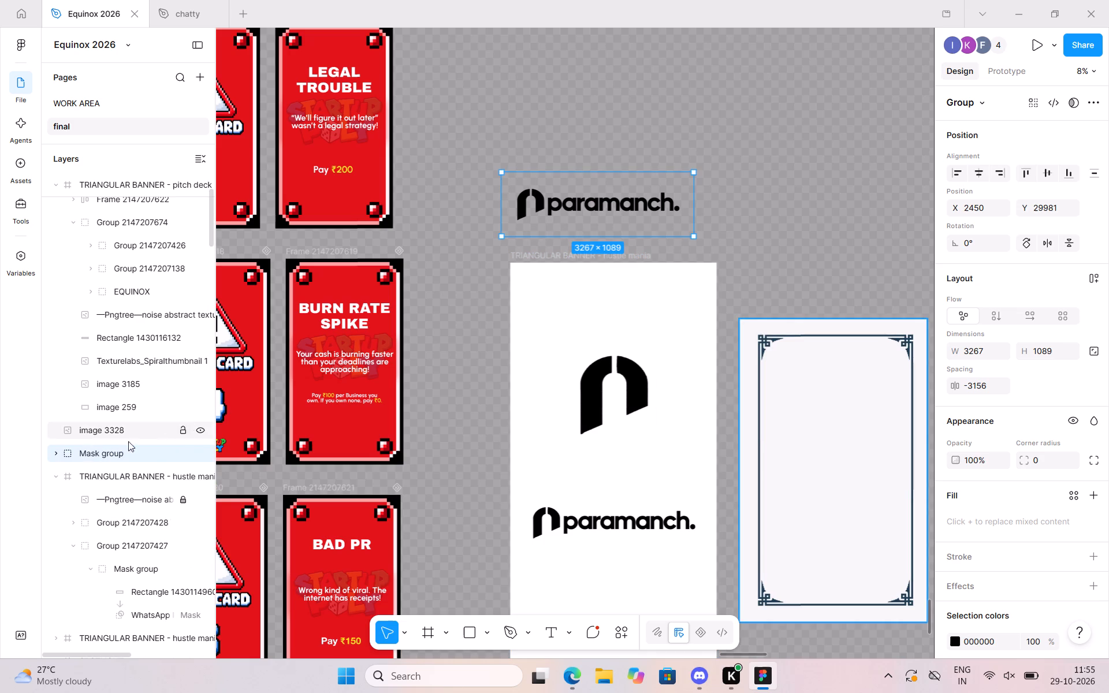
Reorder the WhatsApp logo image above the rectangle in the copied mask group, and delete the black rectangle.
left_click(57, 453)
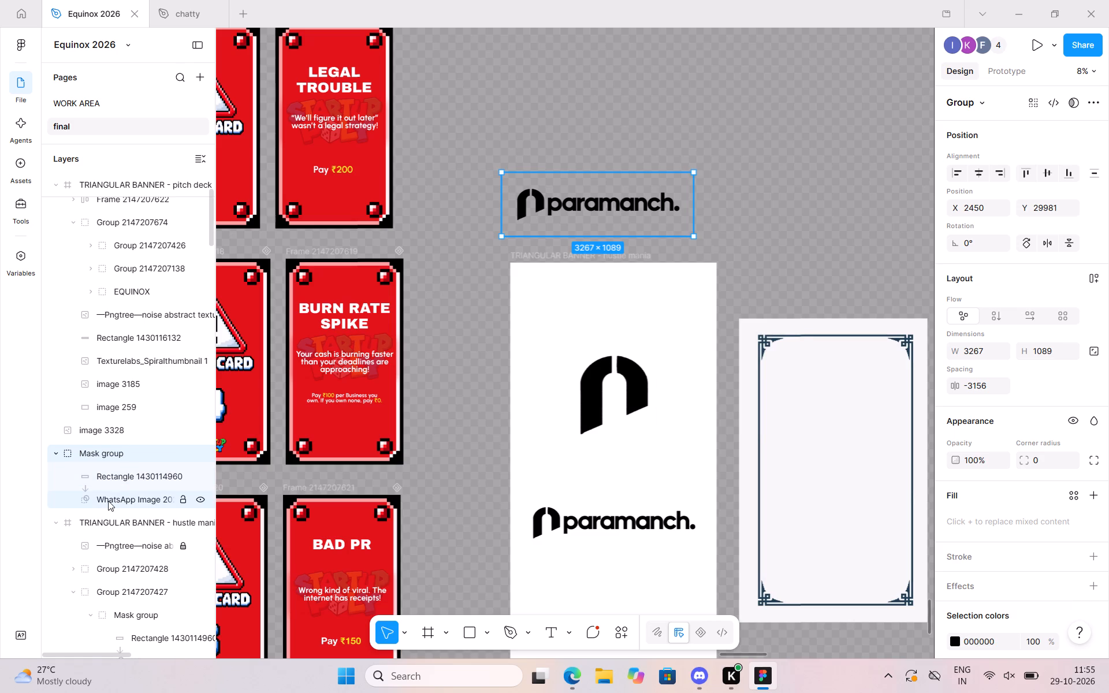
left_click(108, 501)
left_click_drag(114, 501, 114, 469)
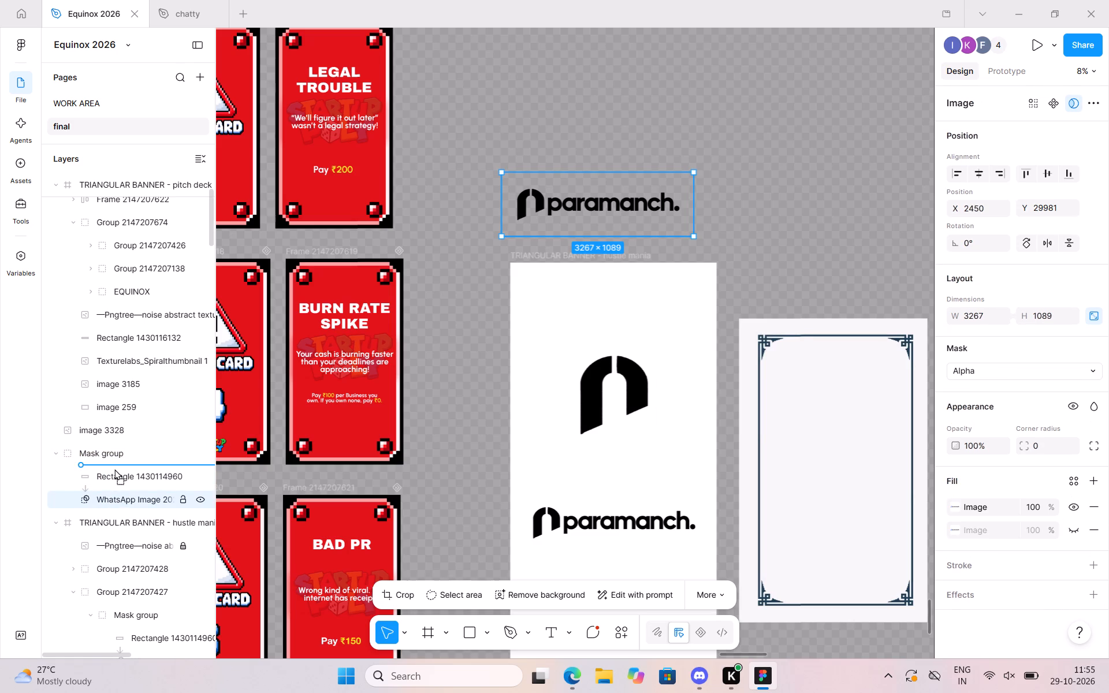
left_click_drag(114, 469, 114, 470)
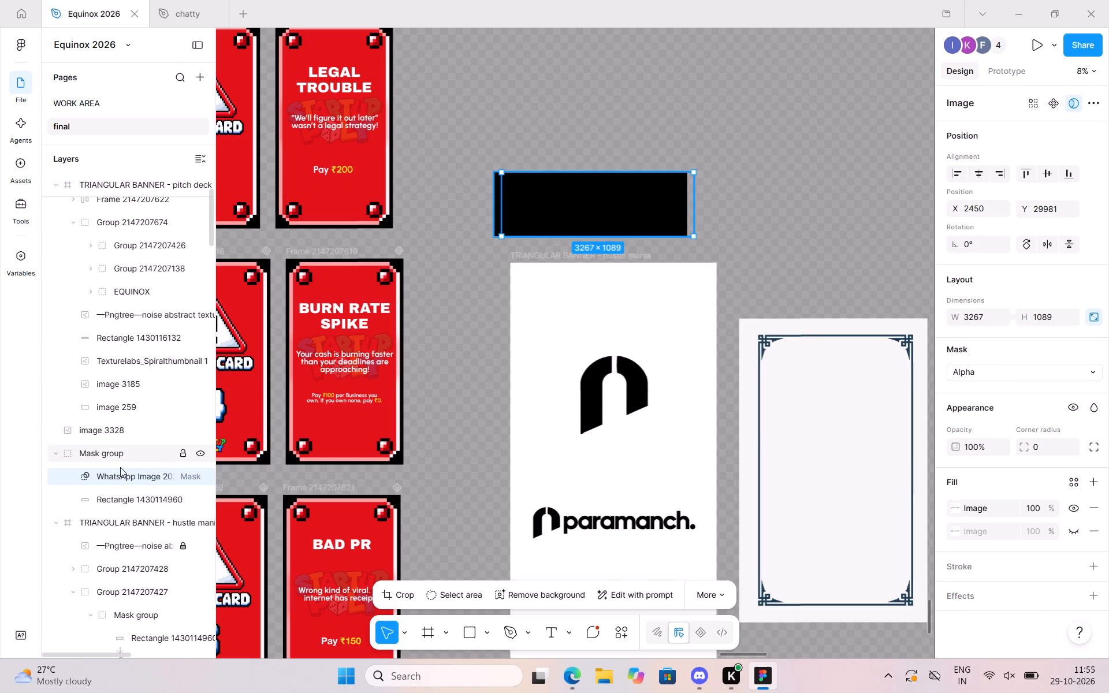
left_click(109, 497)
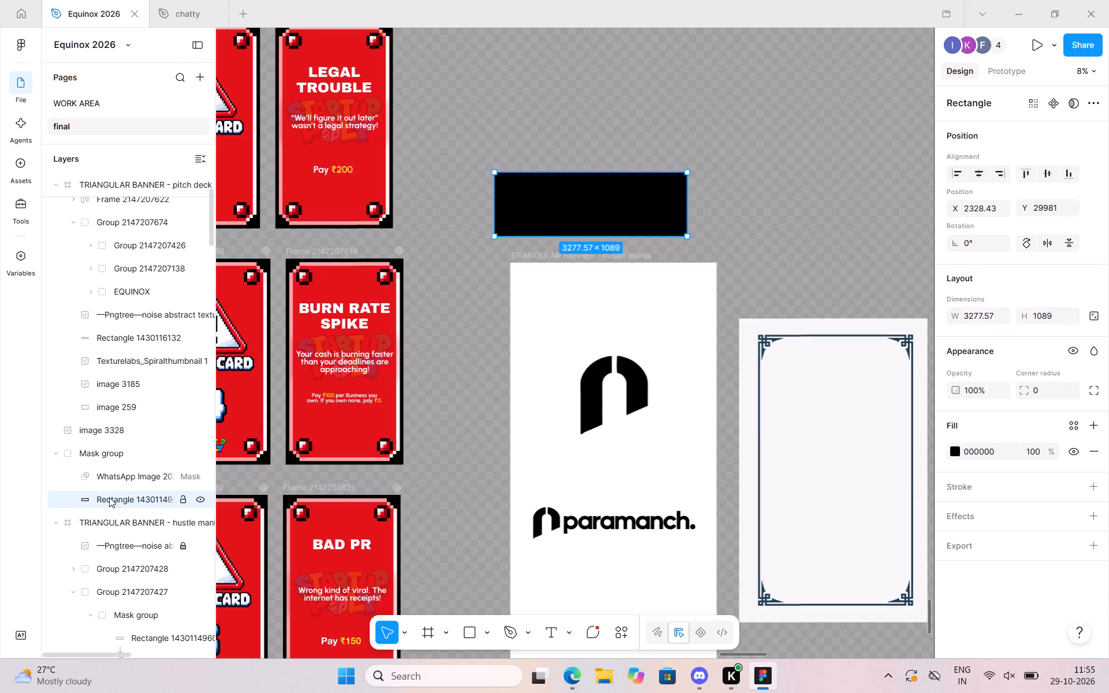
key("Delete")
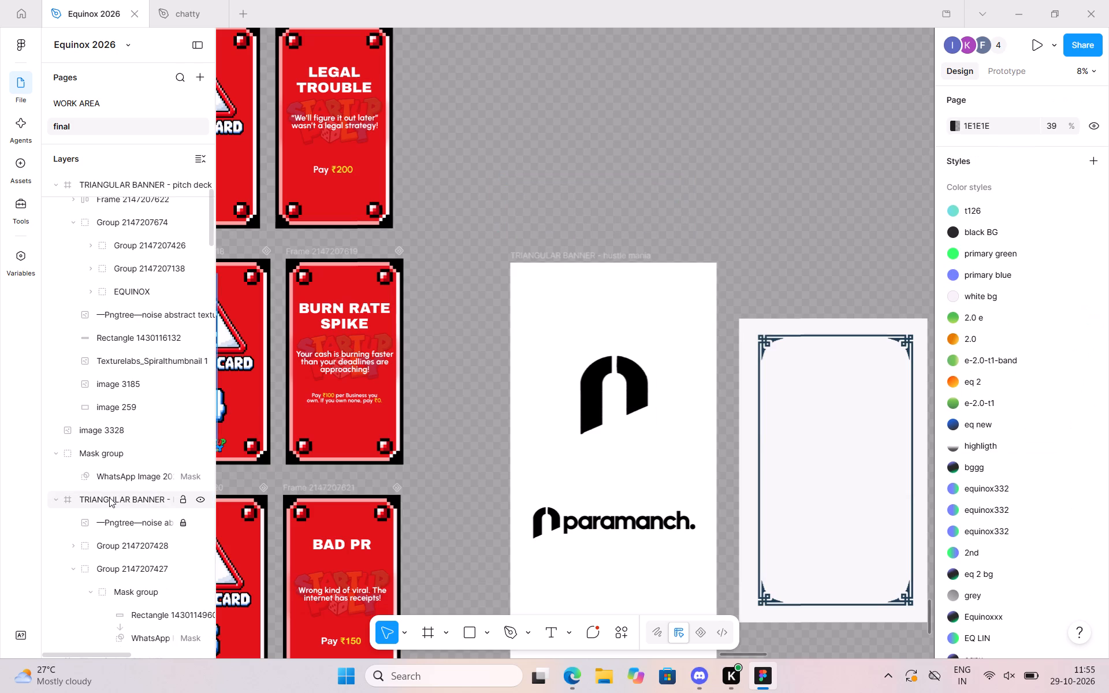
Open the image fill of the copied logo's mask layer and make its hidden second image fill visible.
left_click(136, 475)
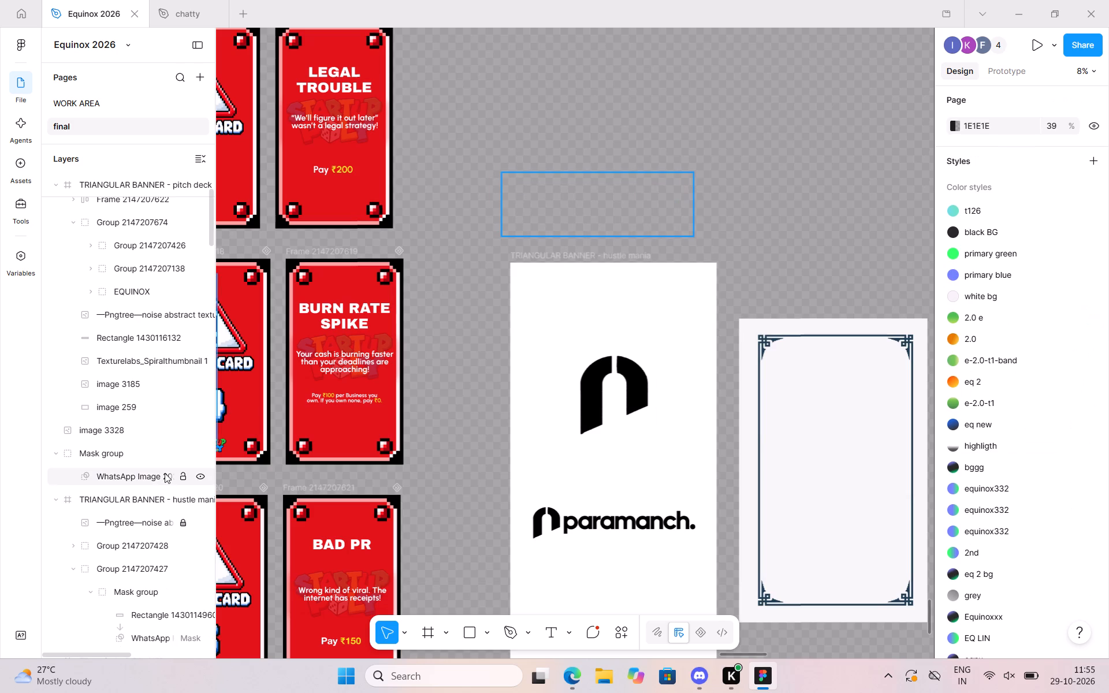
left_click(165, 473)
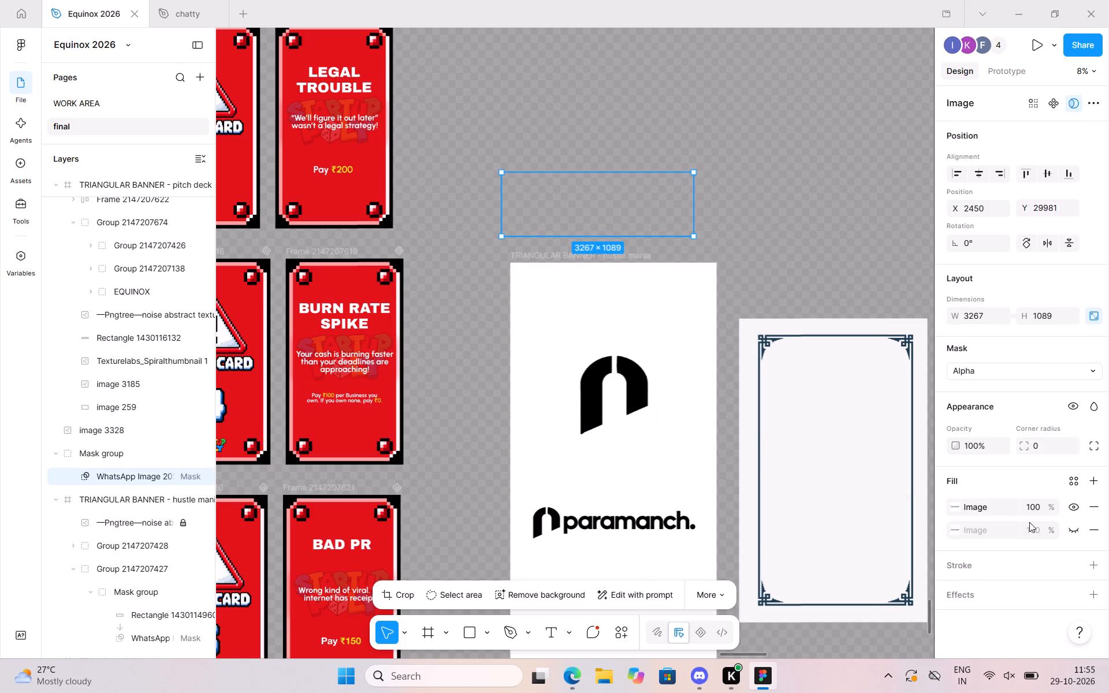
left_click(952, 507)
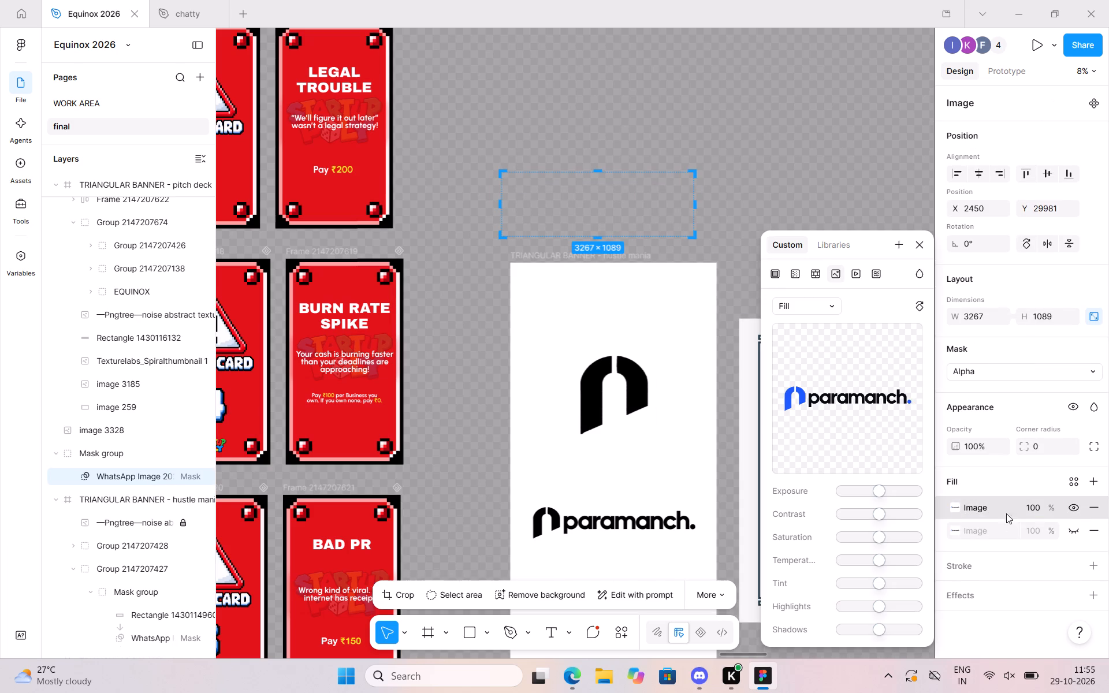
left_click(1073, 530)
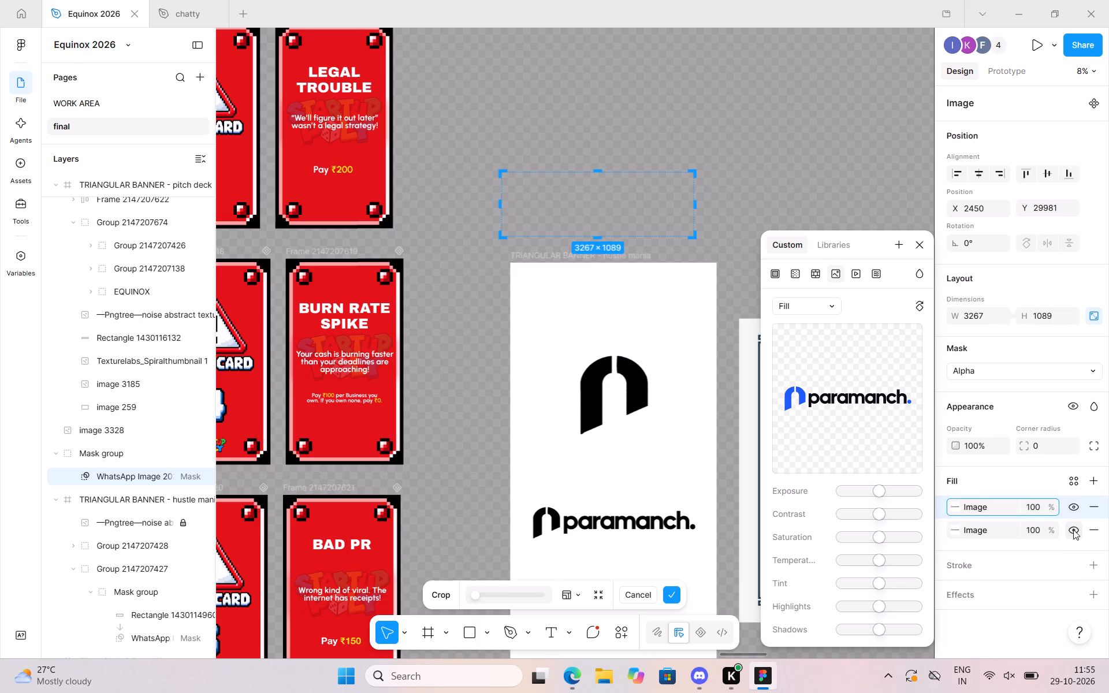
Remove the second image fill from the full logo's mask layer above the banner and open the remaining image fill.
left_click(1002, 530)
left_click_drag(961, 531, 935, 509)
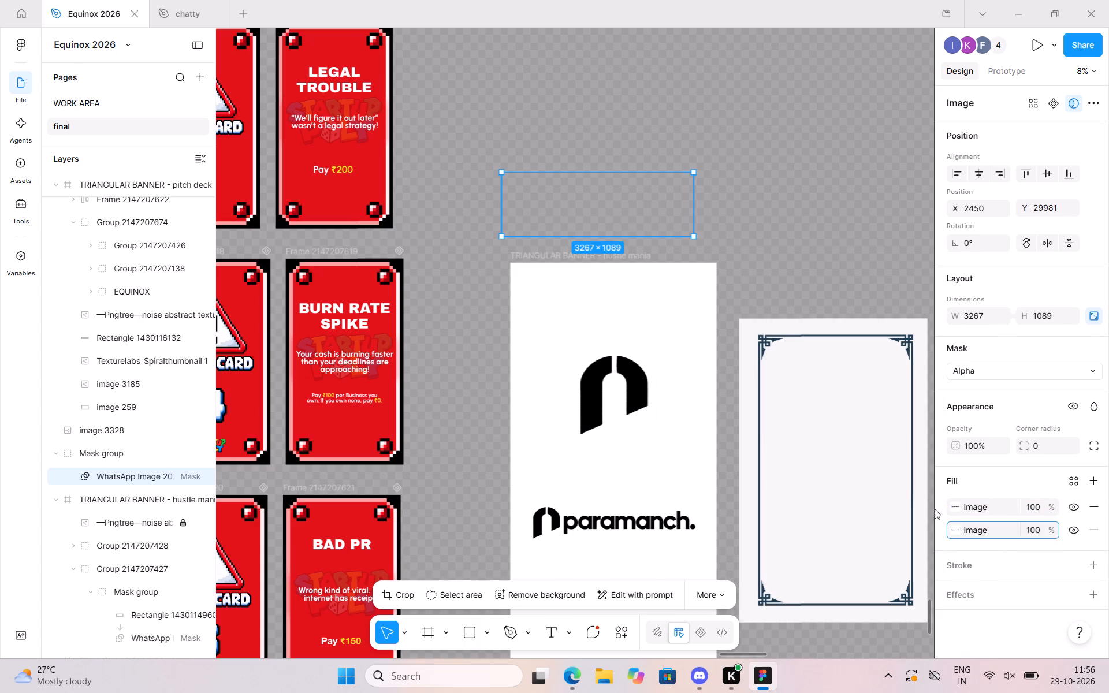
left_click_drag(935, 509, 964, 501)
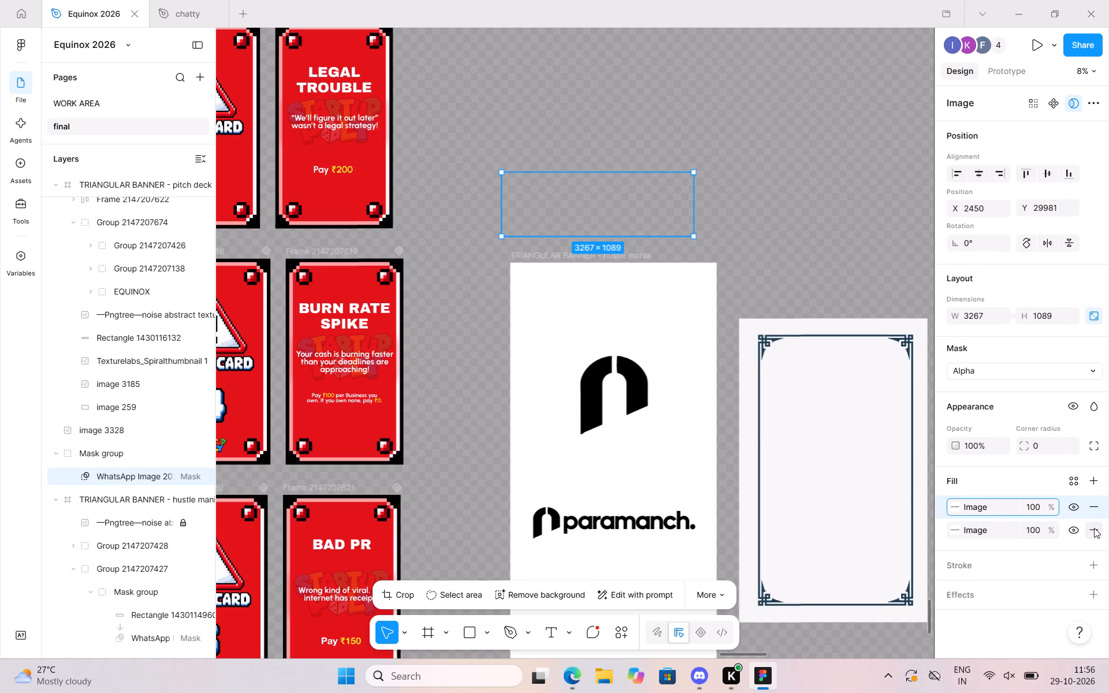
left_click(1094, 528)
left_click(965, 508)
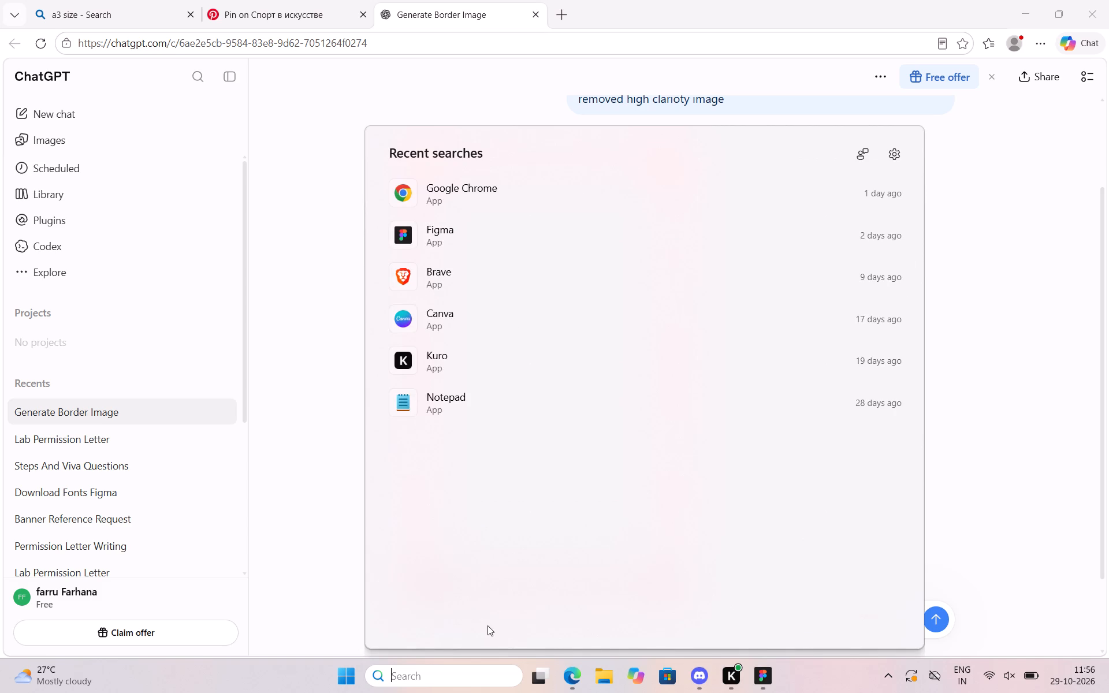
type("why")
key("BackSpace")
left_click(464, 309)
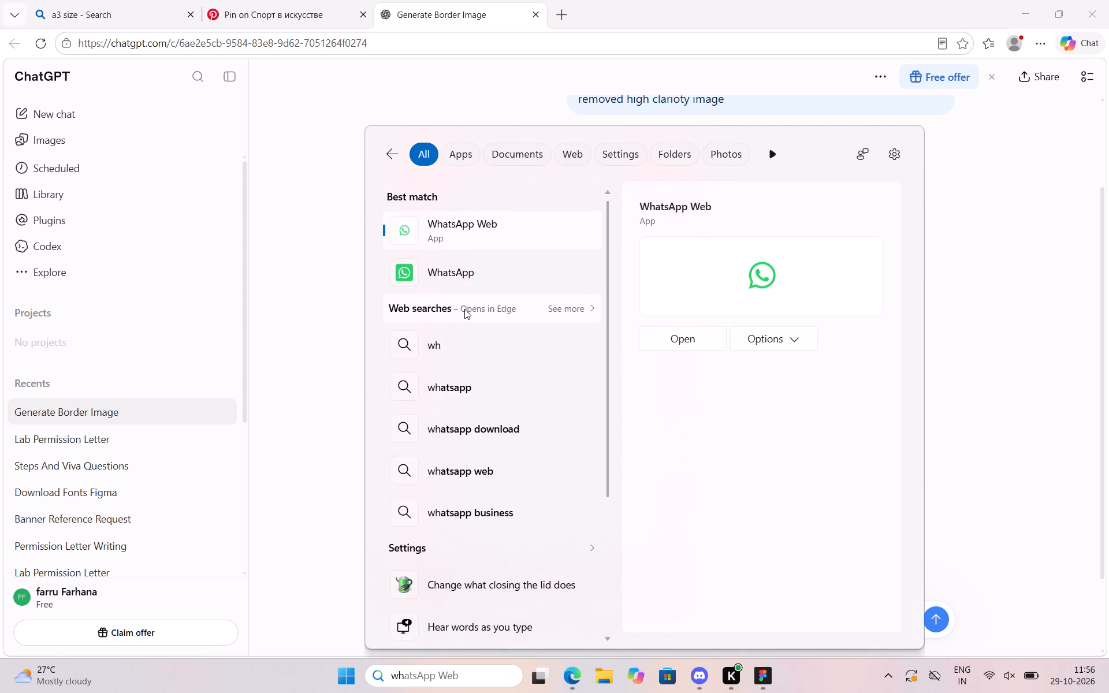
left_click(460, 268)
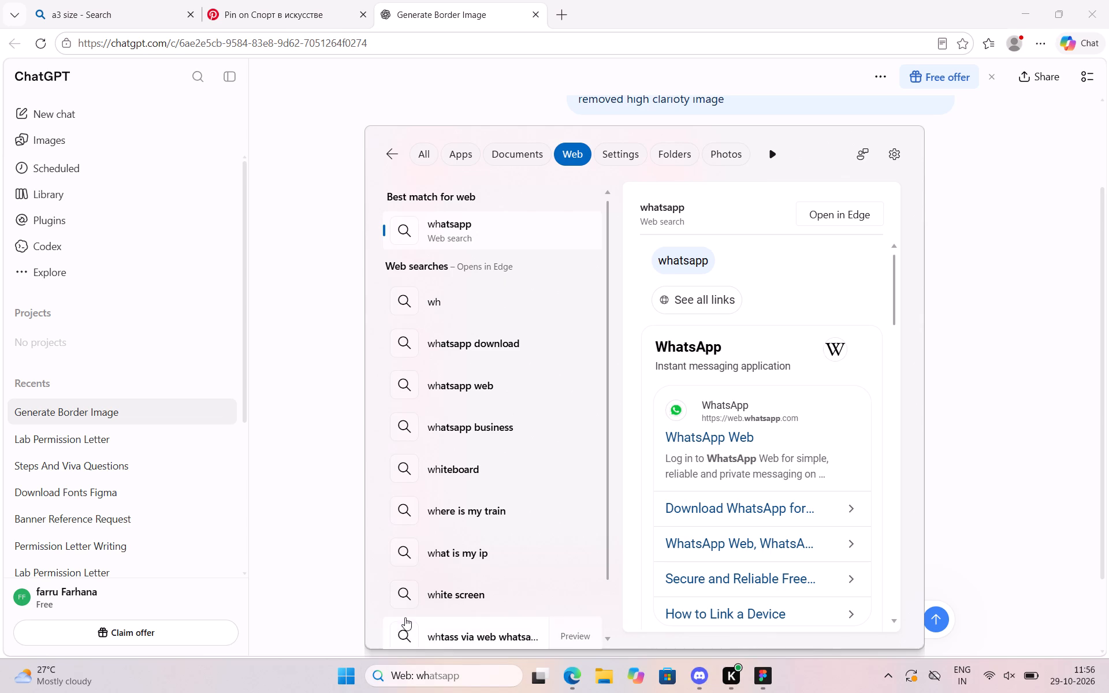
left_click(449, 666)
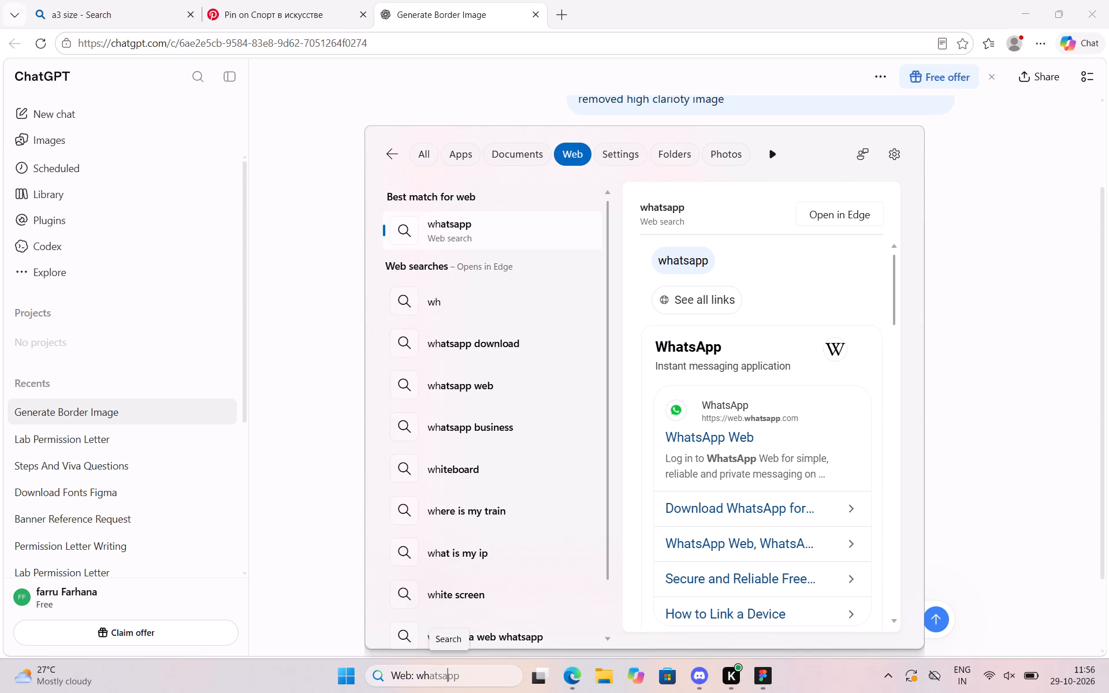